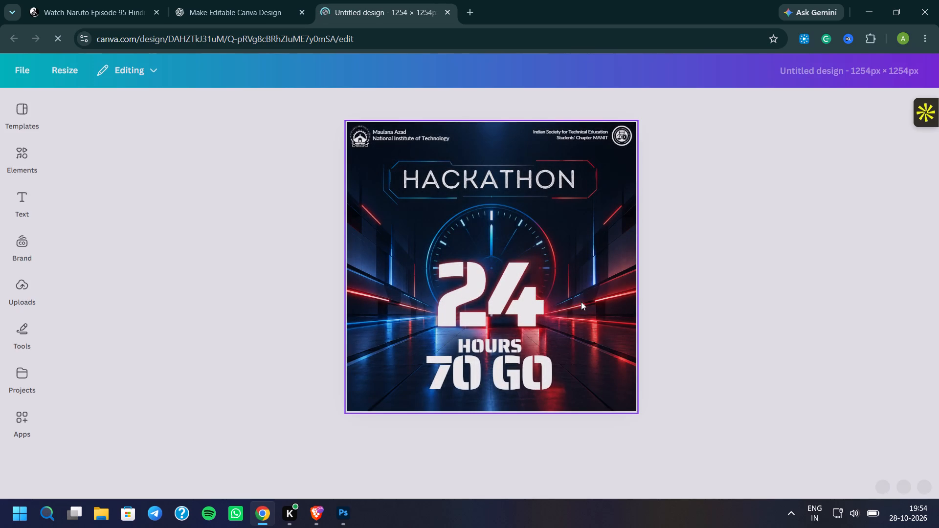
{"action": "scroll", "coordinate": [576, 299], "scroll_direction": "up", "scroll_amount": 5}
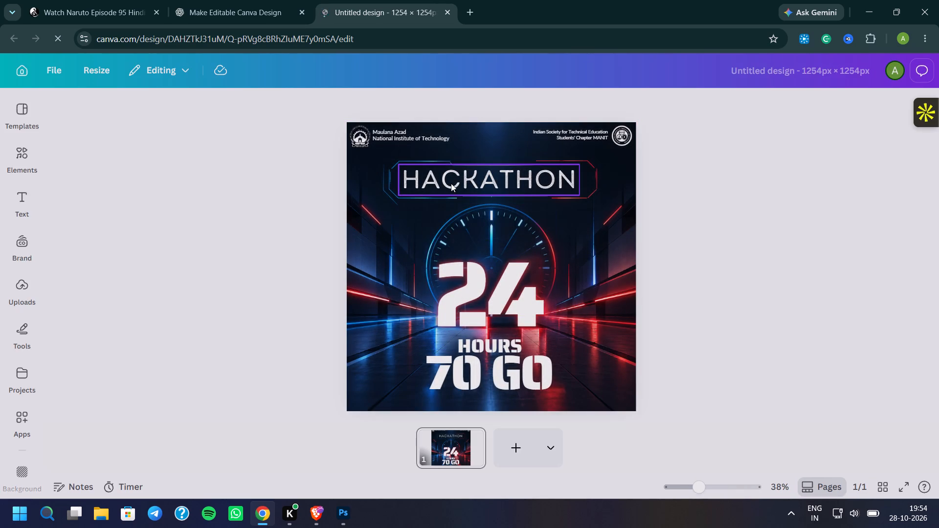
{"action": "left_click", "coordinate": [451, 183]}
{"action": "left_click", "coordinate": [510, 136]}
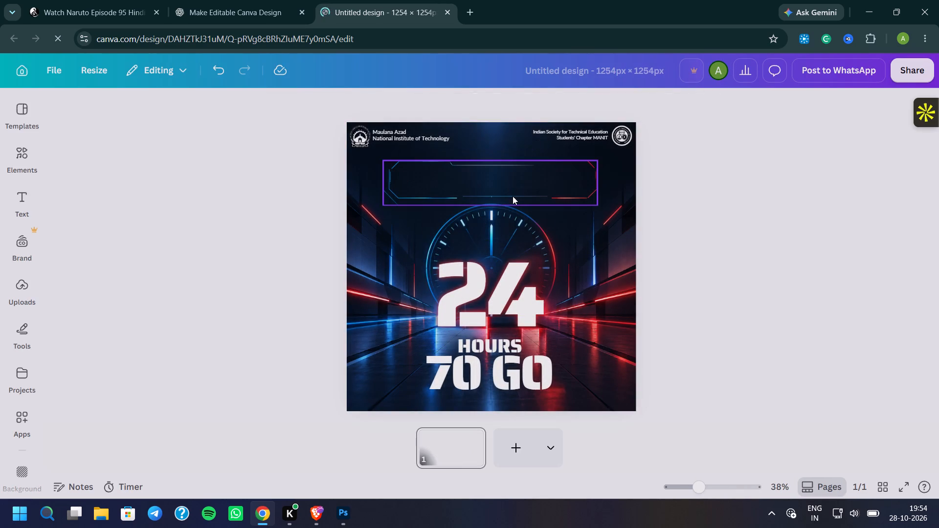
{"action": "left_click", "coordinate": [510, 192]}
{"action": "left_click", "coordinate": [512, 136]}
Delete the header text blocks and logos of both the institute and the technical education society from the poster.
{"action": "left_click", "coordinate": [399, 137]}
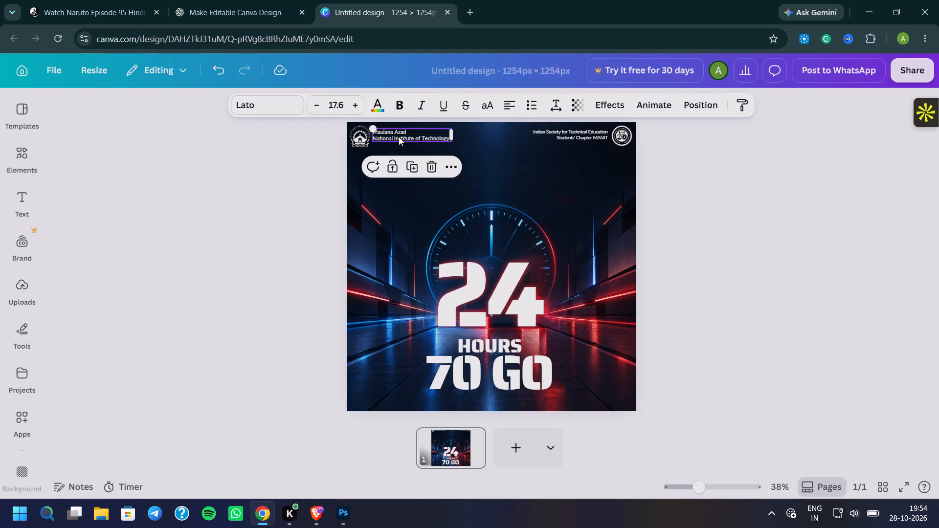
{"action": "left_click", "coordinate": [430, 161]}
{"action": "left_click", "coordinate": [348, 134]}
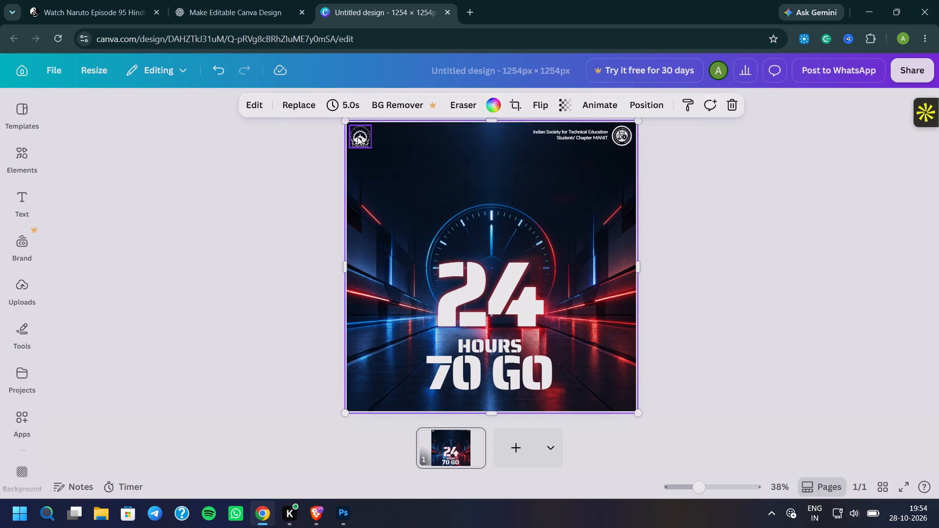
{"action": "left_click", "coordinate": [358, 137]}
{"action": "left_click", "coordinate": [379, 169]}
{"action": "left_click", "coordinate": [565, 138]}
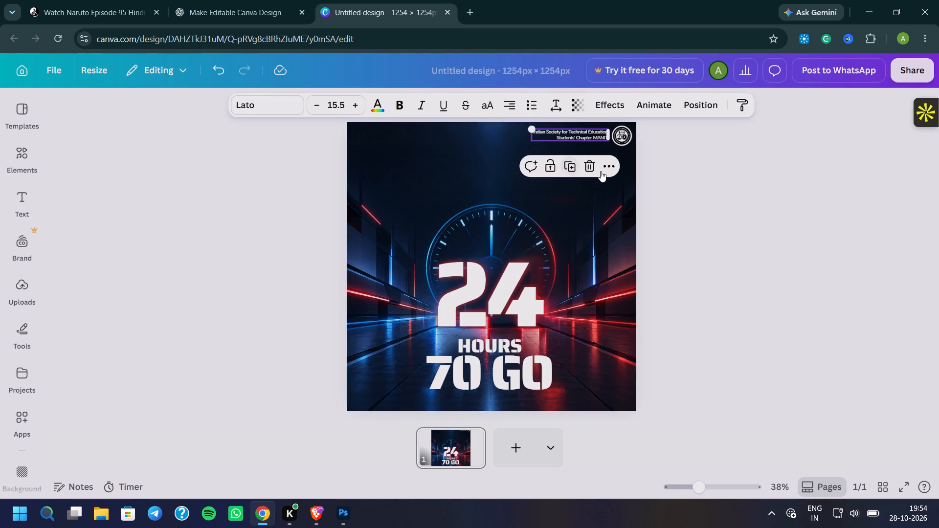
{"action": "left_click", "coordinate": [590, 167]}
{"action": "left_click", "coordinate": [620, 140]}
{"action": "left_click", "coordinate": [639, 173]}
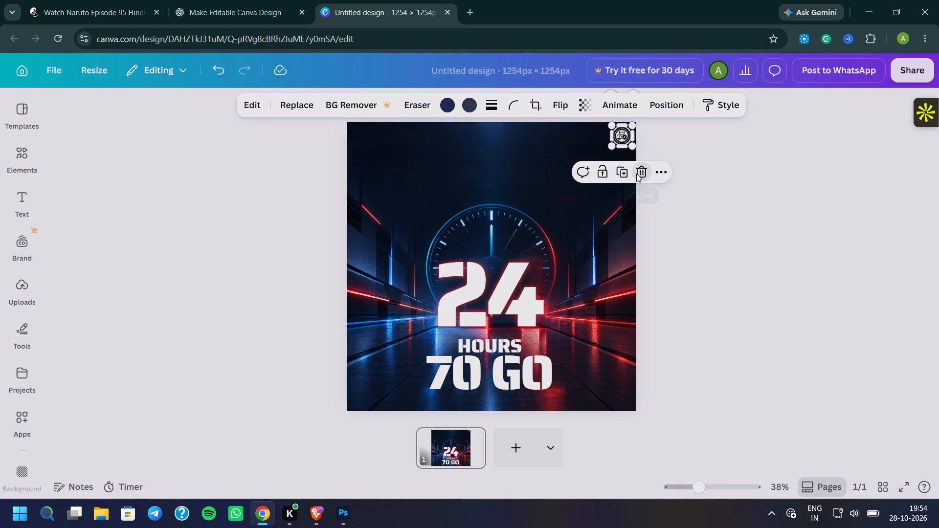
Delete the 24, HOURS and TO GO texts over the clock and floor, leaving only the background artwork.
{"action": "left_click", "coordinate": [500, 304]}
{"action": "left_click", "coordinate": [511, 217]}
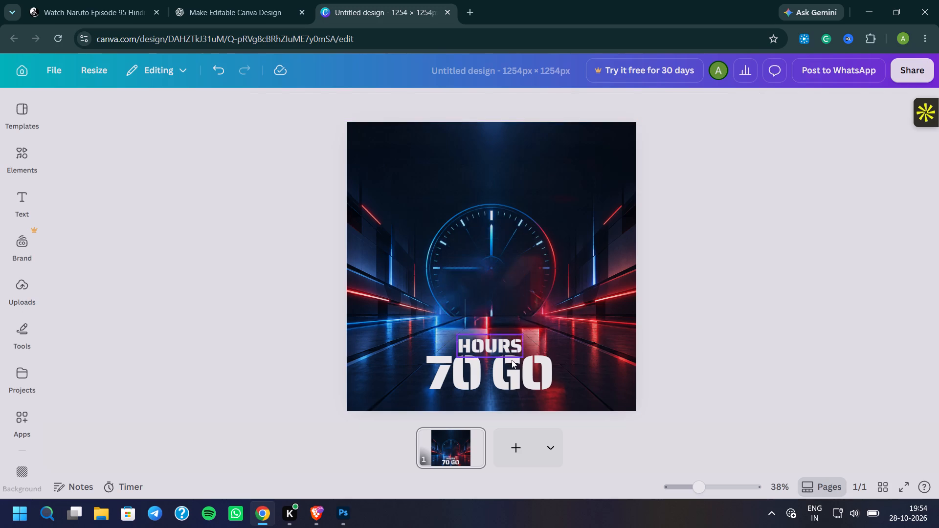
{"action": "left_click", "coordinate": [510, 379]}
{"action": "left_click", "coordinate": [512, 319]}
{"action": "left_click", "coordinate": [500, 344]}
{"action": "left_click", "coordinate": [508, 312]}
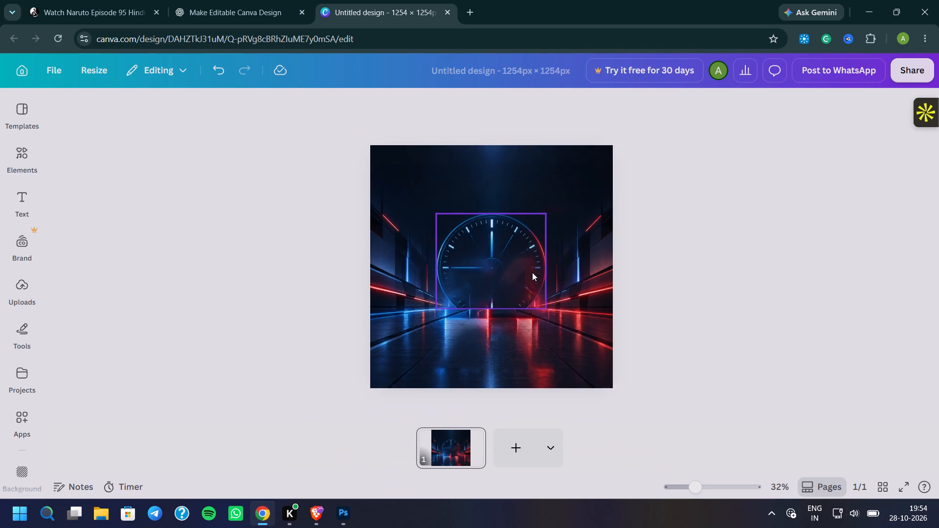
Download the stripped design as a high-quality 1,254 × 1,254 px PNG and save it as Untitled design in New folder.
{"action": "left_click", "coordinate": [902, 79]}
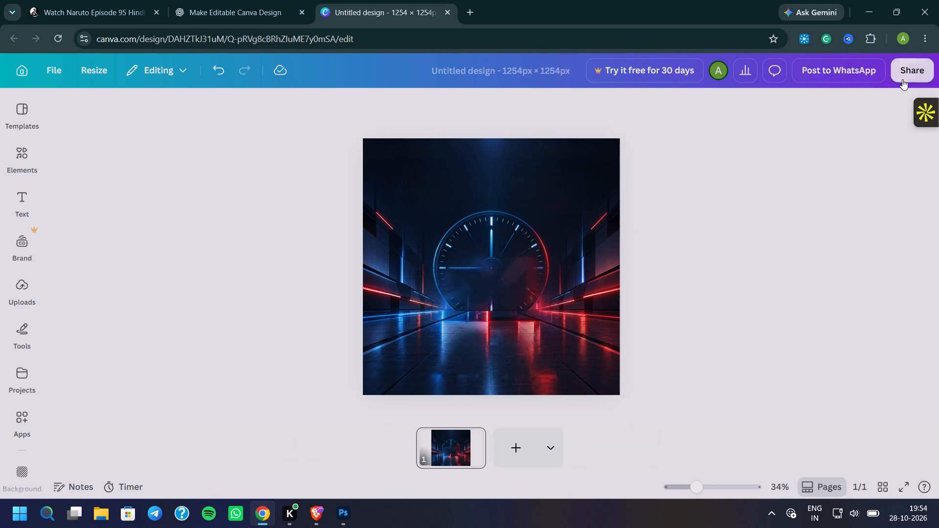
{"action": "left_click", "coordinate": [718, 349]}
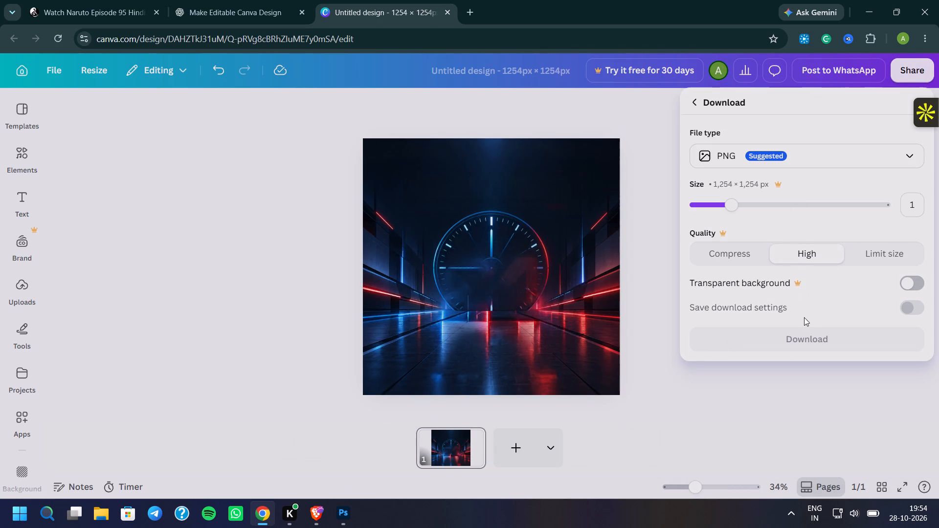
{"action": "left_click", "coordinate": [806, 338]}
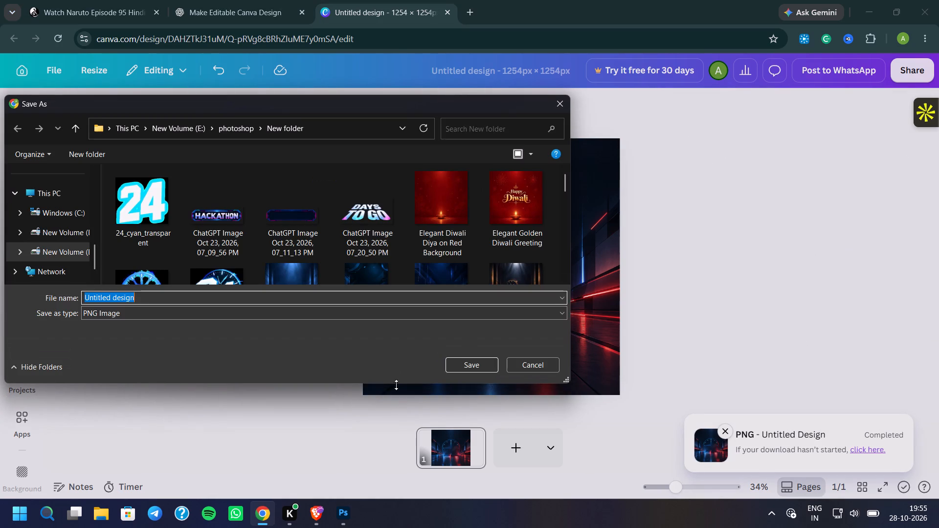
{"action": "left_click", "coordinate": [475, 363]}
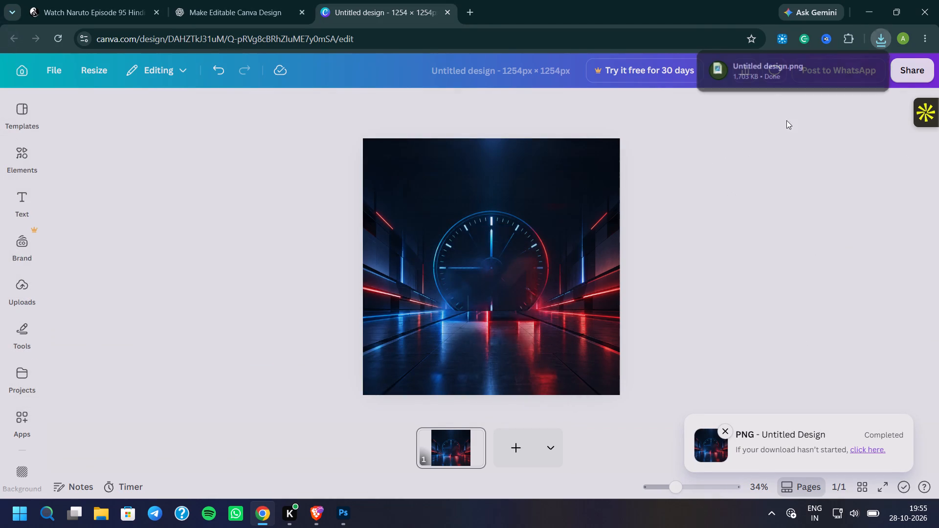
Switch to Photoshop and place the downloaded Untitled design.png into the 24 2.psd document.
{"action": "left_click_drag", "start_coordinate": [764, 72], "coordinate": [341, 505]}
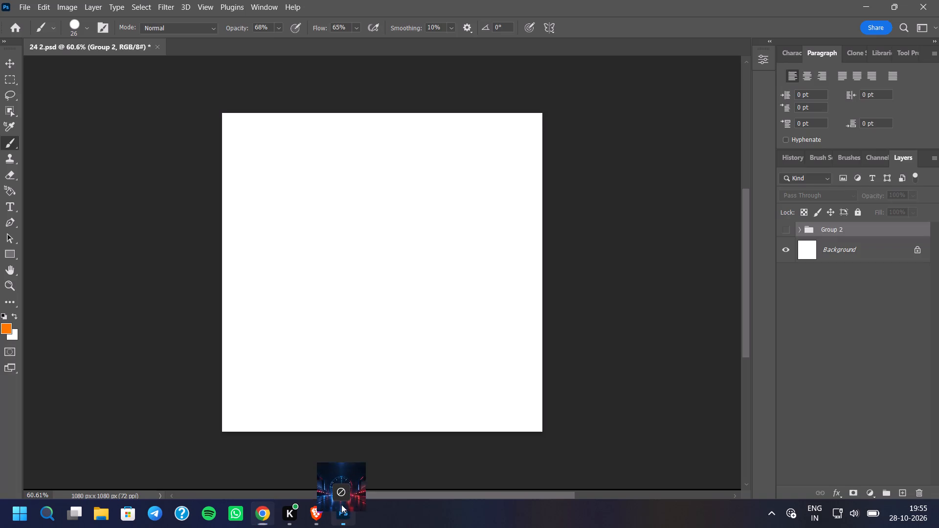
{"action": "left_click_drag", "start_coordinate": [341, 505], "coordinate": [385, 332]}
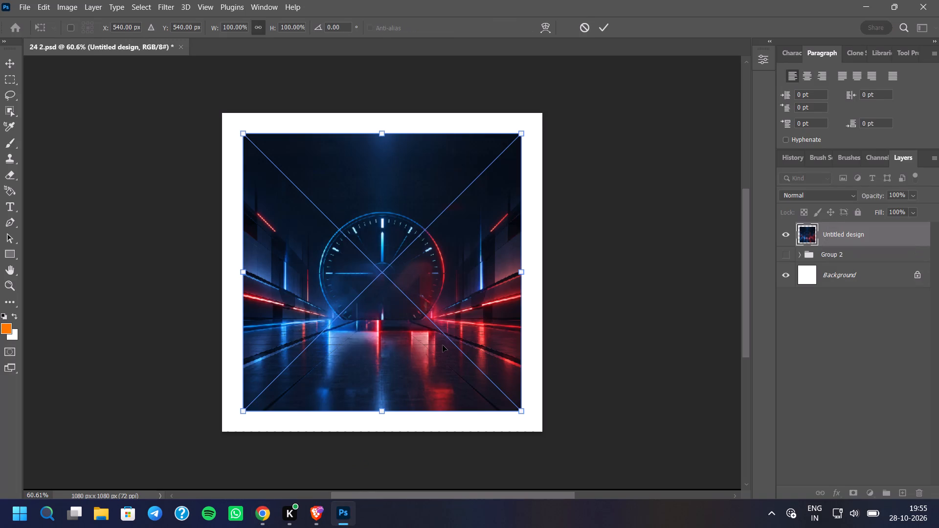
Commit the placed background image and convert its Untitled design layer to a Smart Object.
{"action": "right_click", "coordinate": [834, 234]}
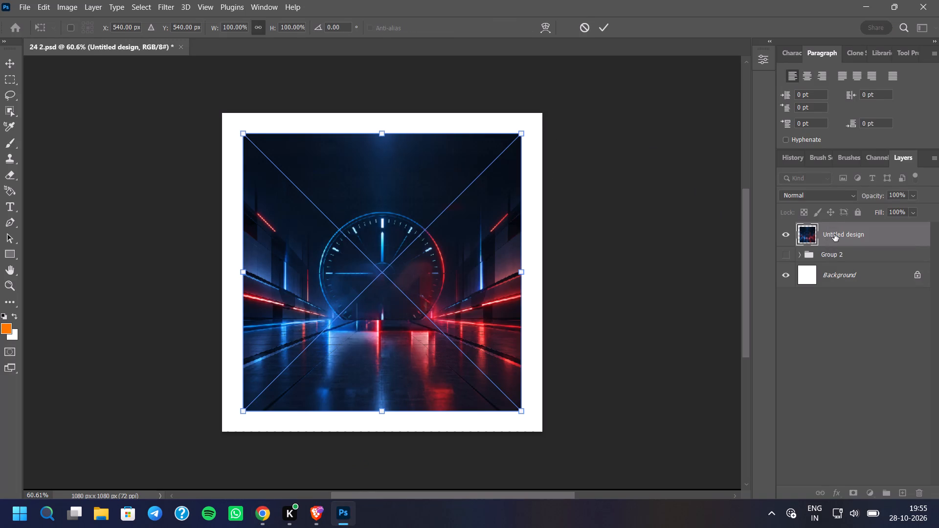
{"action": "right_click", "coordinate": [830, 230]}
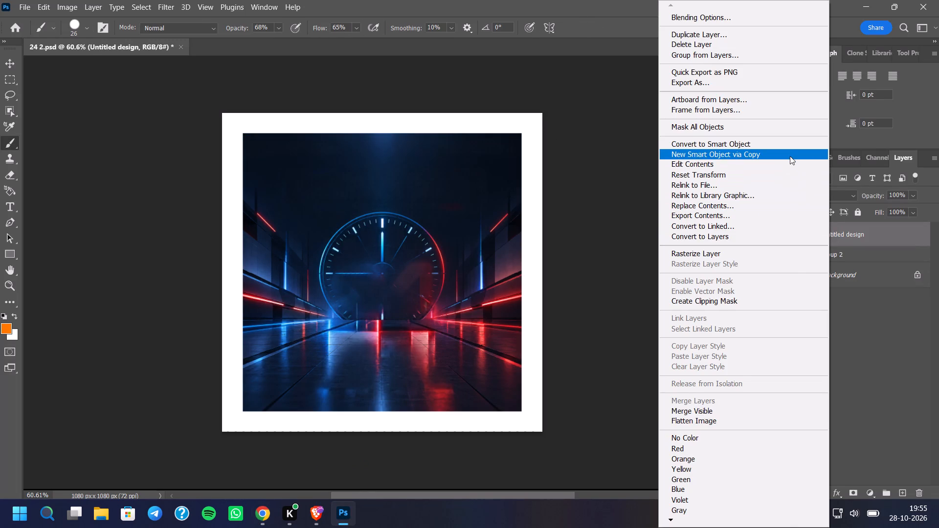
{"action": "left_click", "coordinate": [784, 148]}
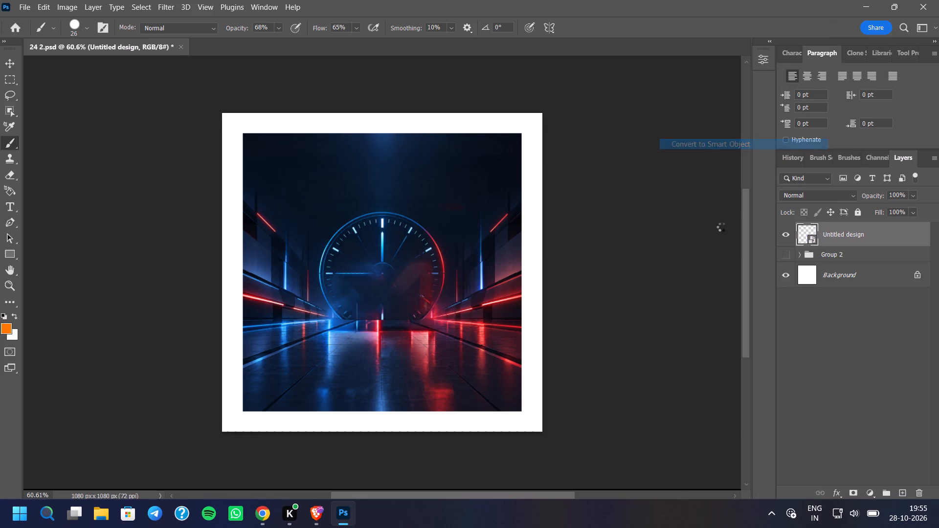
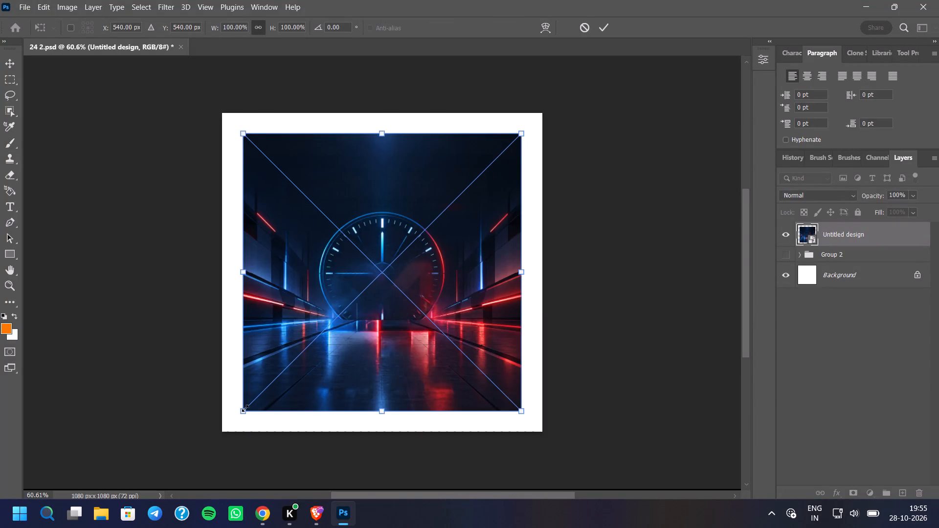
Scale the Untitled design background to 115%, centre it so it fills the whole square canvas, and commit the transform.
{"action": "left_click_drag", "start_coordinate": [245, 408], "coordinate": [229, 427]}
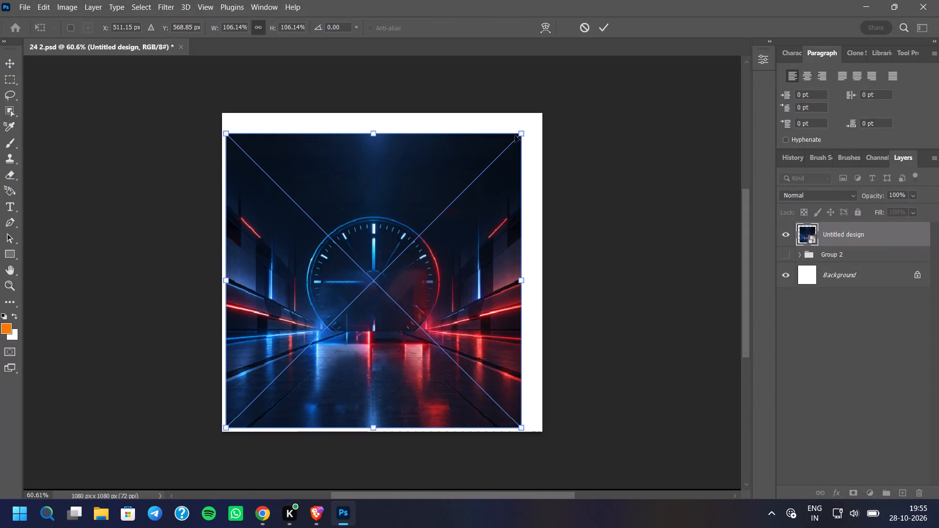
{"action": "left_click_drag", "start_coordinate": [522, 132], "coordinate": [541, 113]}
{"action": "left_click_drag", "start_coordinate": [222, 430], "coordinate": [220, 435]}
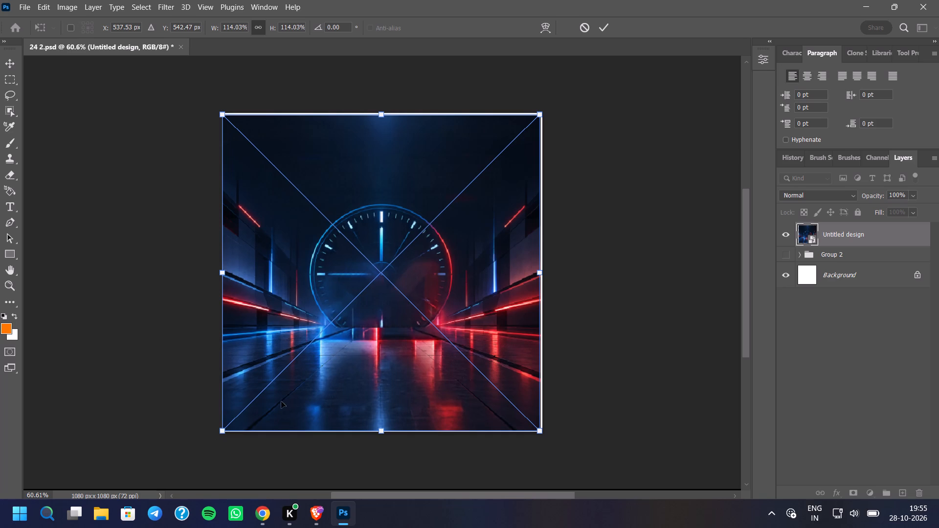
{"action": "left_click", "coordinate": [542, 110]}
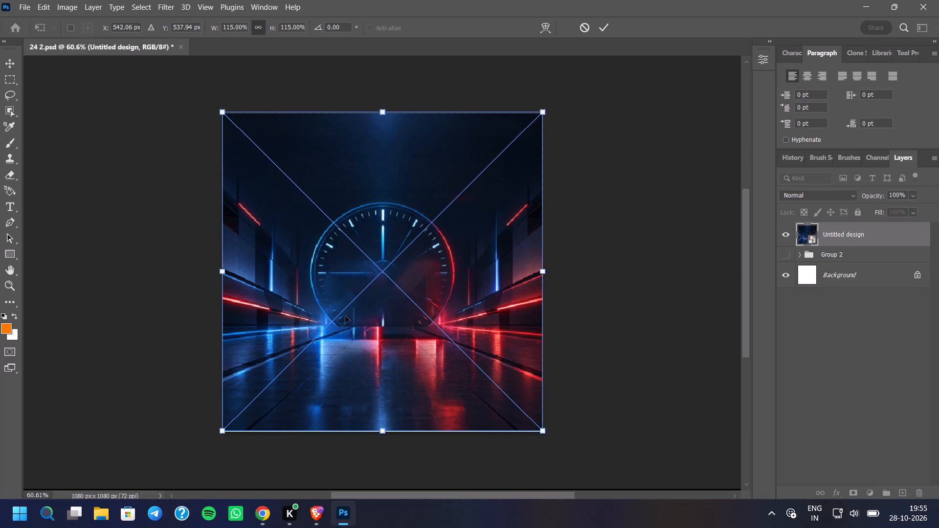
{"action": "left_click", "coordinate": [330, 407]}
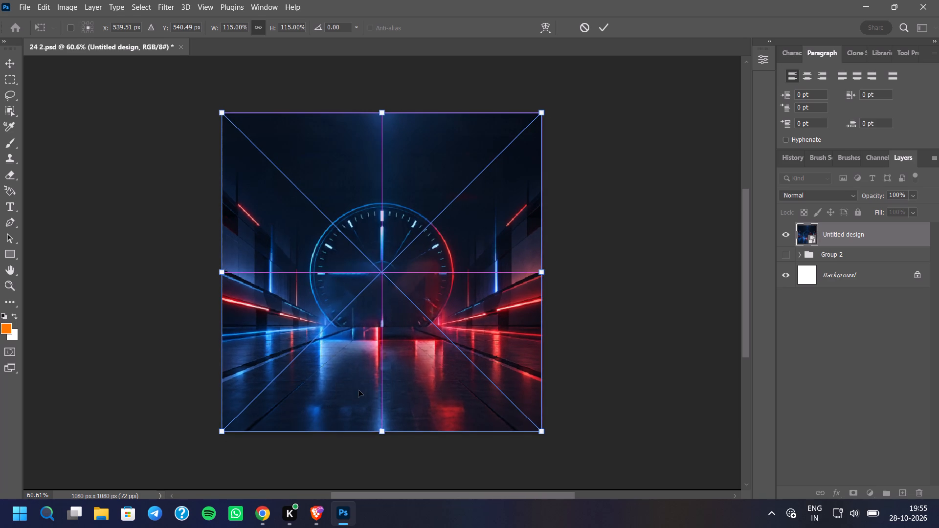
{"action": "left_click", "coordinate": [604, 29]}
Examine the placed background closely around the clock face and floor for traces of the removed text.
{"action": "scroll", "coordinate": [362, 357], "scroll_direction": "up", "scroll_amount": 3}
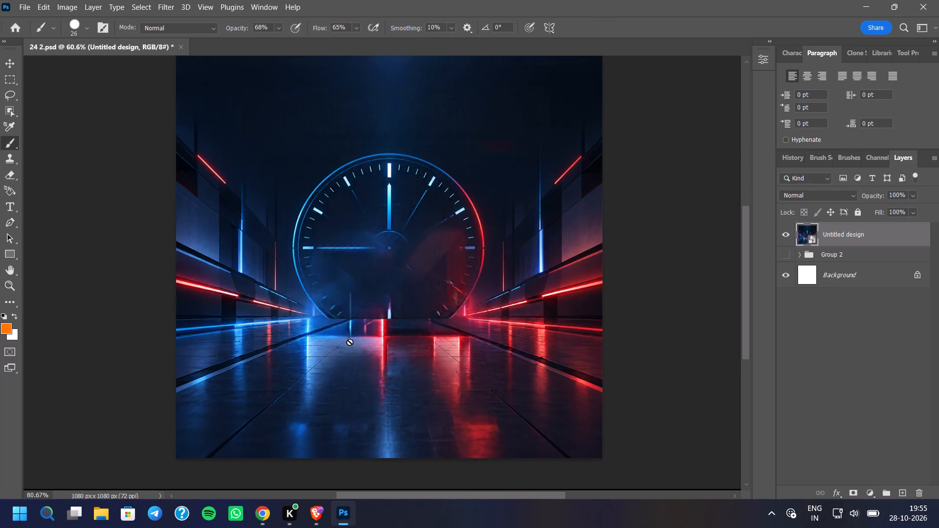
{"action": "scroll", "coordinate": [372, 400], "scroll_direction": "down", "scroll_amount": 3}
{"action": "scroll", "coordinate": [354, 349], "scroll_direction": "up", "scroll_amount": 7}
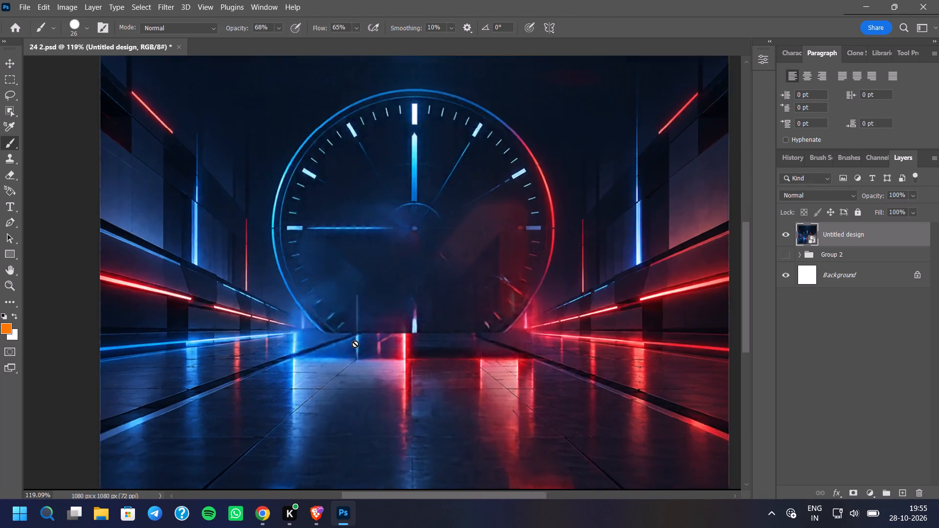
{"action": "scroll", "coordinate": [355, 344], "scroll_direction": "up", "scroll_amount": 4}
{"action": "scroll", "coordinate": [355, 346], "scroll_direction": "down", "scroll_amount": 6}
{"action": "scroll", "coordinate": [389, 266], "scroll_direction": "down", "scroll_amount": 5}
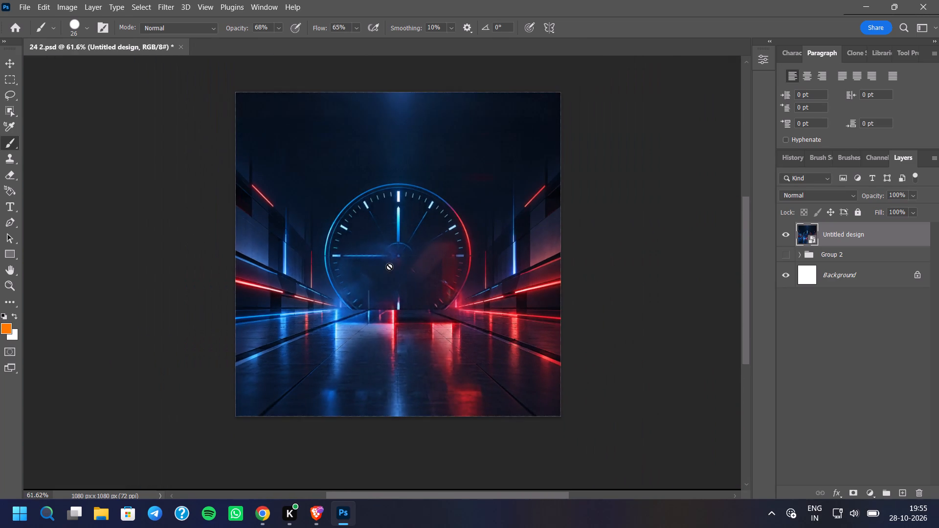
{"action": "scroll", "coordinate": [389, 266], "scroll_direction": "up", "scroll_amount": 2}
{"action": "scroll", "coordinate": [389, 331], "scroll_direction": "down", "scroll_amount": 3}
{"action": "scroll", "coordinate": [389, 310], "scroll_direction": "up", "scroll_amount": 4}
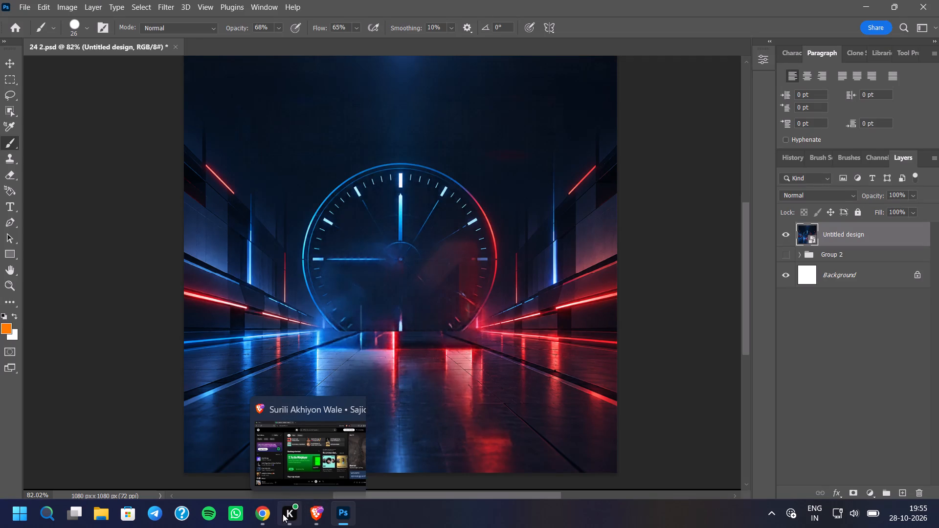
Switch to Chrome, open the Change Poster Background chat in ChatGPT and compare its generated background with the Photoshop one.
{"action": "left_click", "coordinate": [268, 515]}
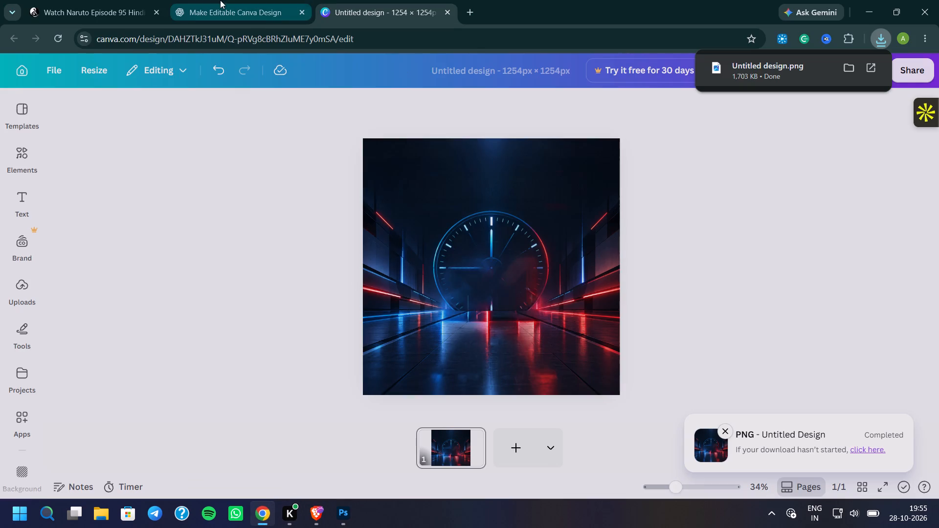
{"action": "left_click", "coordinate": [220, 0]}
{"action": "left_click", "coordinate": [100, 316]}
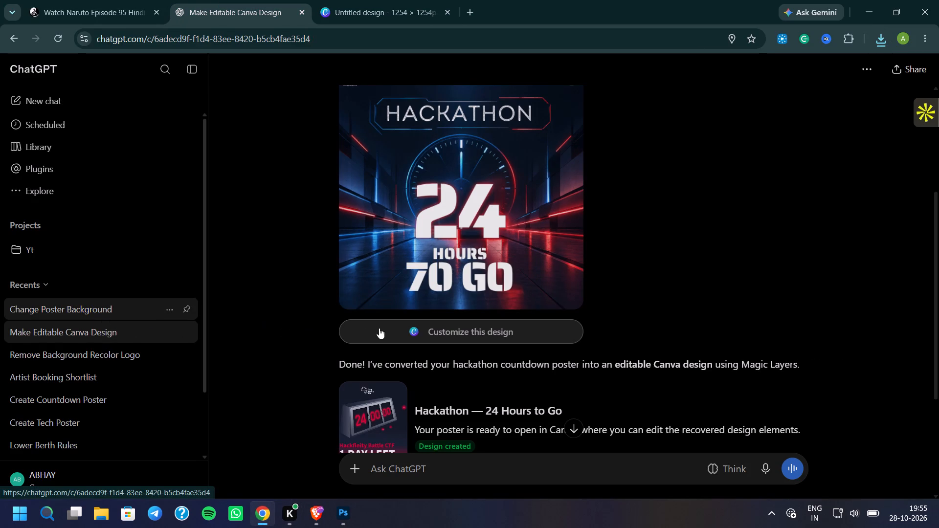
{"action": "scroll", "coordinate": [518, 334], "scroll_direction": "down", "scroll_amount": 17}
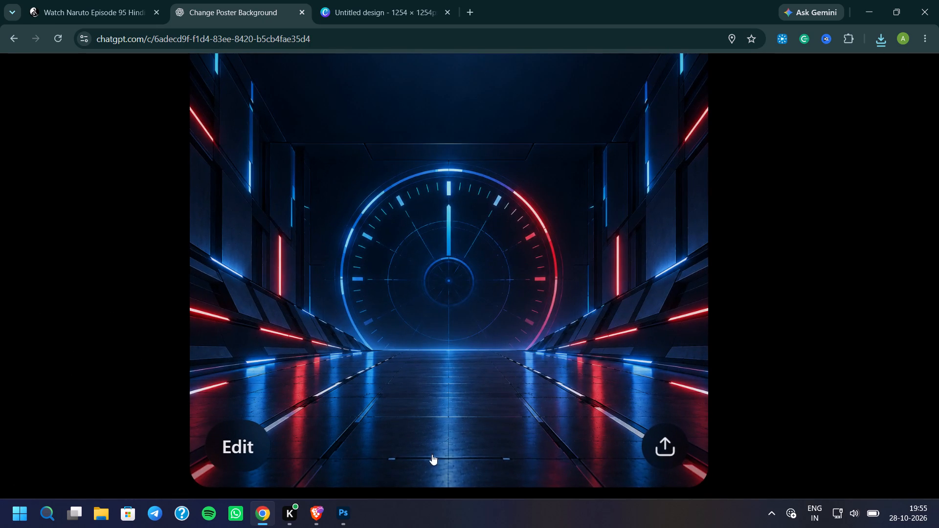
{"action": "left_click", "coordinate": [344, 512]}
{"action": "left_click", "coordinate": [344, 512]}
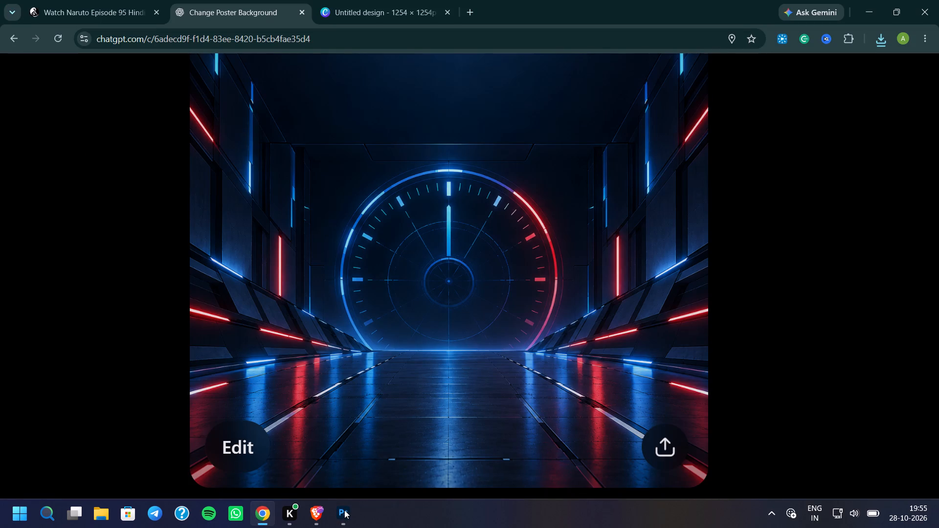
{"action": "left_click", "coordinate": [344, 510]}
{"action": "left_click", "coordinate": [344, 509]}
{"action": "scroll", "coordinate": [506, 317], "scroll_direction": "up", "scroll_amount": 20}
{"action": "scroll", "coordinate": [506, 317], "scroll_direction": "up", "scroll_amount": 6}
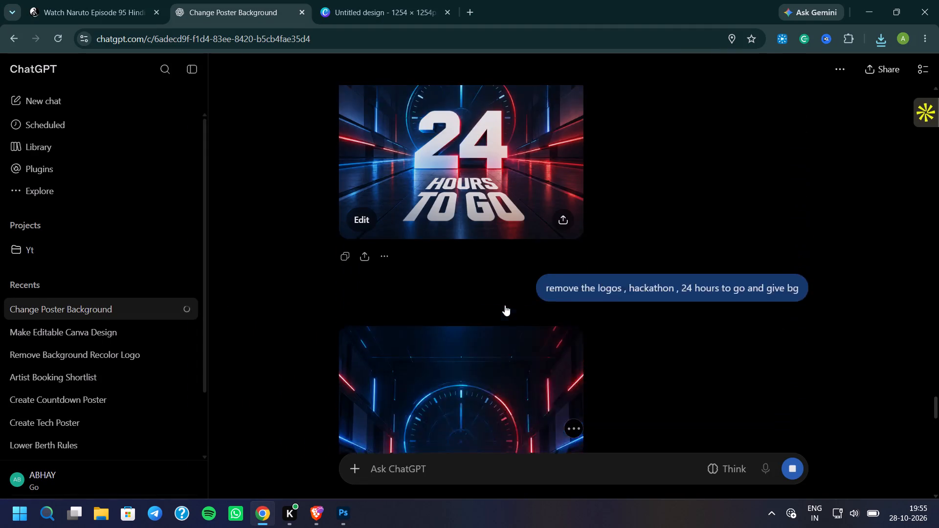
{"action": "scroll", "coordinate": [505, 305], "scroll_direction": "up", "scroll_amount": 2}
{"action": "scroll", "coordinate": [498, 309], "scroll_direction": "down", "scroll_amount": 3}
{"action": "right_click", "coordinate": [488, 299]}
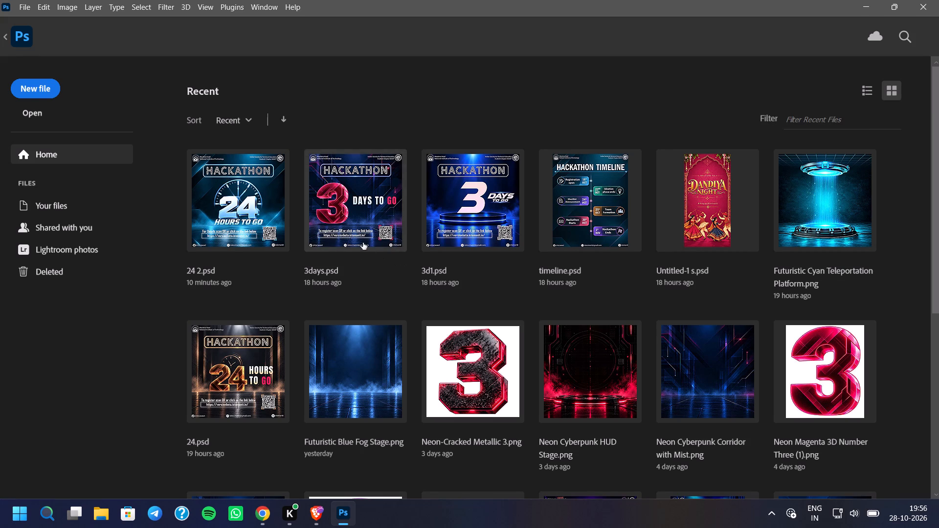
{"action": "left_click", "coordinate": [252, 216]}
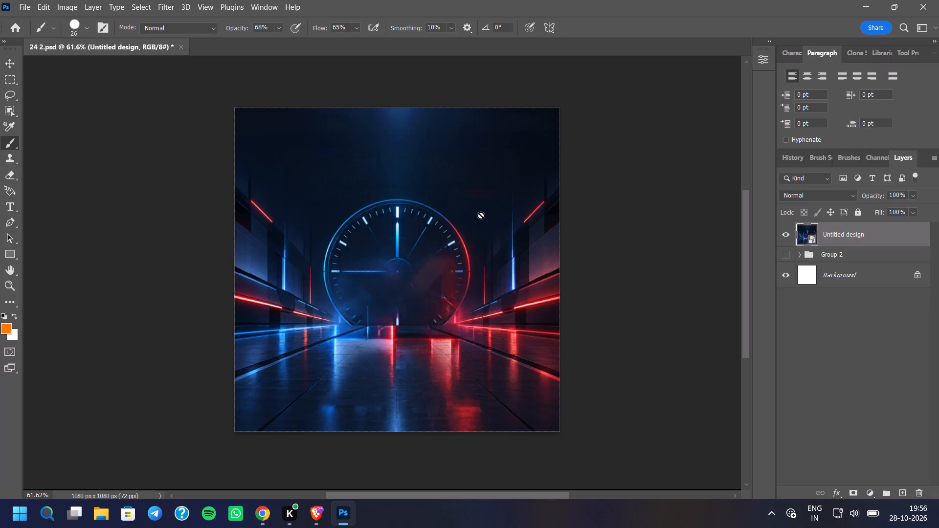
Move the header and footer groups out of the hidden Group 2 to the top of the layer stack.
{"action": "left_click", "coordinate": [828, 253]}
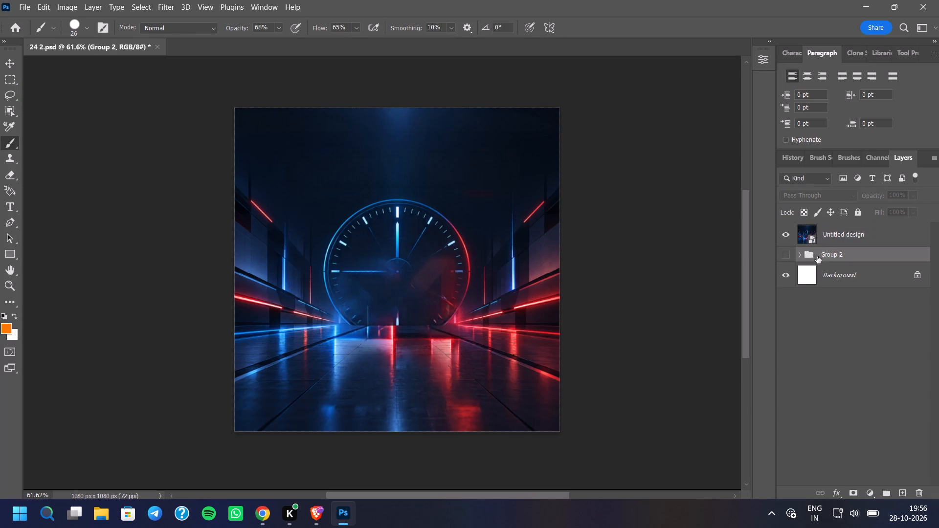
{"action": "left_click", "coordinate": [800, 255]}
{"action": "scroll", "coordinate": [857, 319], "scroll_direction": "down", "scroll_amount": 8}
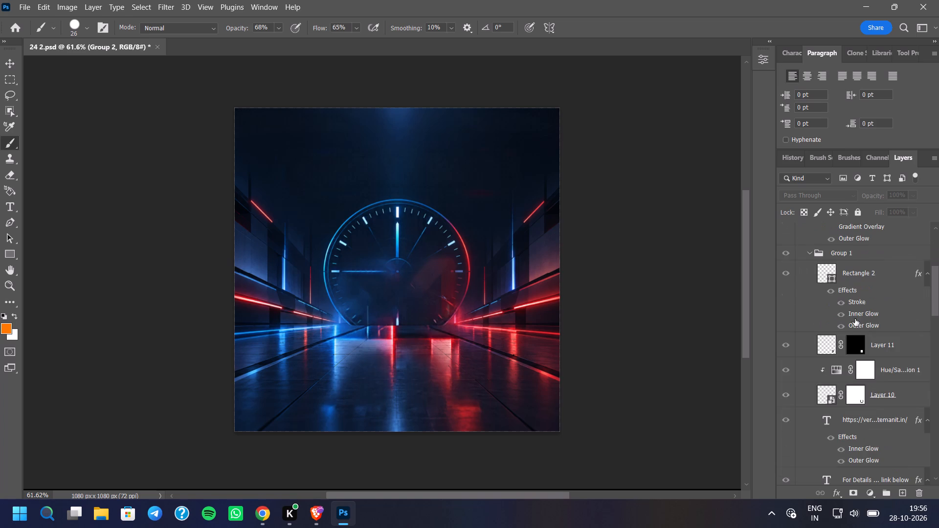
{"action": "scroll", "coordinate": [855, 319], "scroll_direction": "down", "scroll_amount": 11}
{"action": "scroll", "coordinate": [857, 313], "scroll_direction": "up", "scroll_amount": 1}
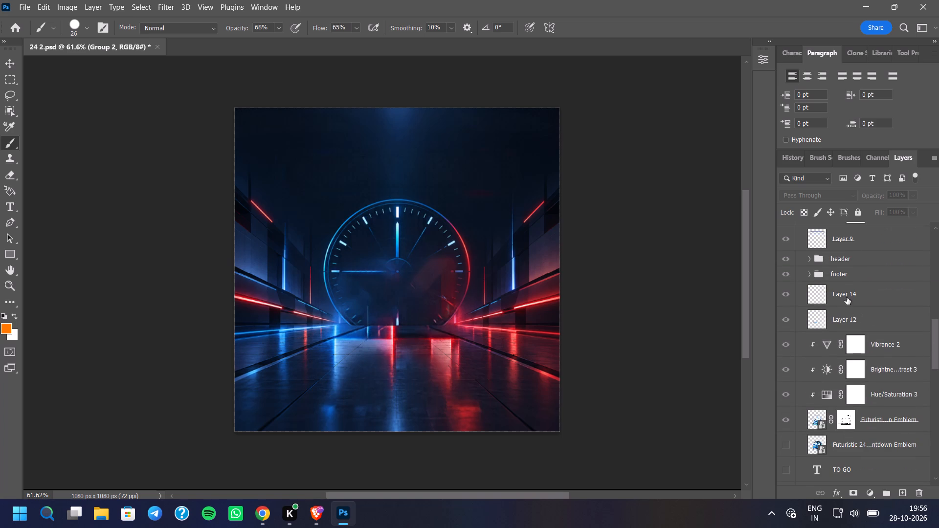
{"action": "left_click", "coordinate": [845, 288]}
{"action": "left_click", "coordinate": [851, 299], "text": "ctrl"}
{"action": "left_click_drag", "start_coordinate": [851, 285], "coordinate": [827, 290]}
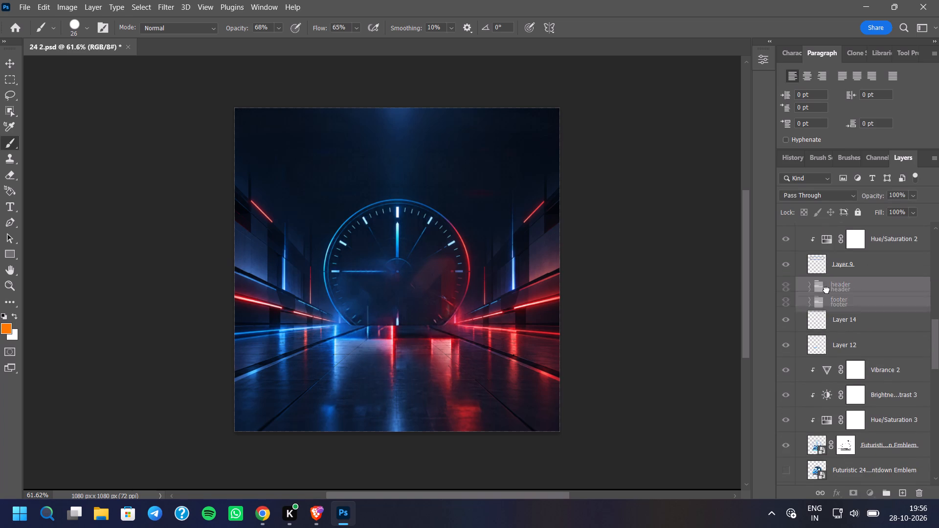
{"action": "left_click_drag", "start_coordinate": [827, 290], "coordinate": [814, 209]}
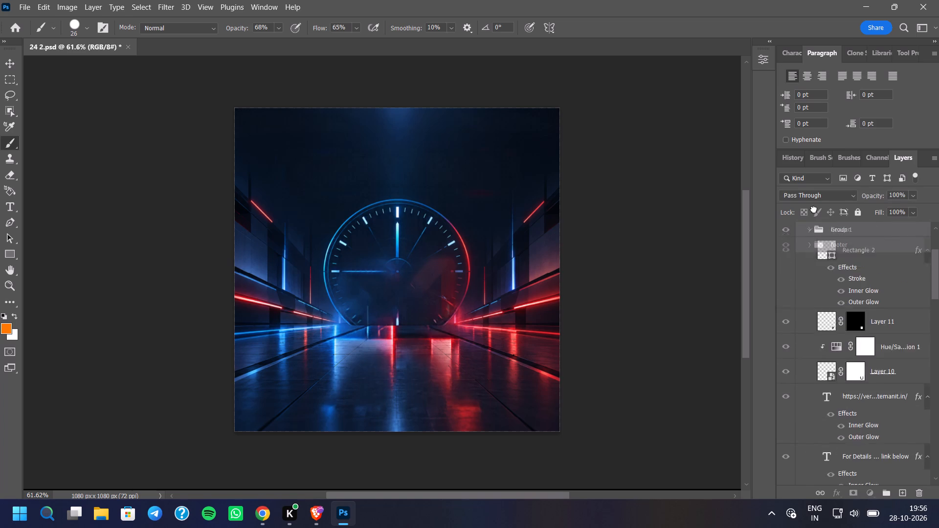
{"action": "left_click_drag", "start_coordinate": [814, 209], "coordinate": [867, 230]}
Look through the layers inside Group 2 for the title, link and countdown elements to reuse on the clean background.
{"action": "scroll", "coordinate": [830, 314], "scroll_direction": "down", "scroll_amount": 5}
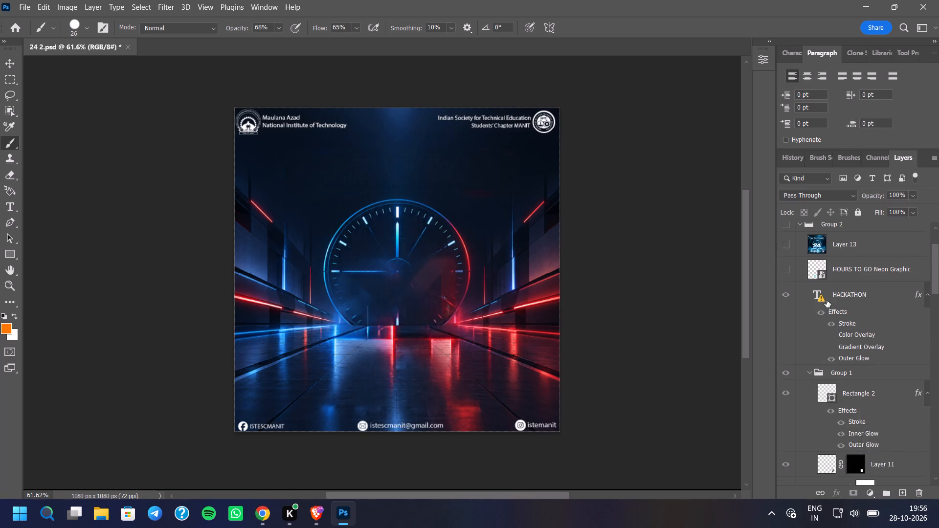
{"action": "scroll", "coordinate": [827, 300], "scroll_direction": "down", "scroll_amount": 2}
{"action": "scroll", "coordinate": [828, 305], "scroll_direction": "up", "scroll_amount": 1}
{"action": "scroll", "coordinate": [828, 305], "scroll_direction": "down", "scroll_amount": 18}
{"action": "scroll", "coordinate": [832, 293], "scroll_direction": "down", "scroll_amount": 5}
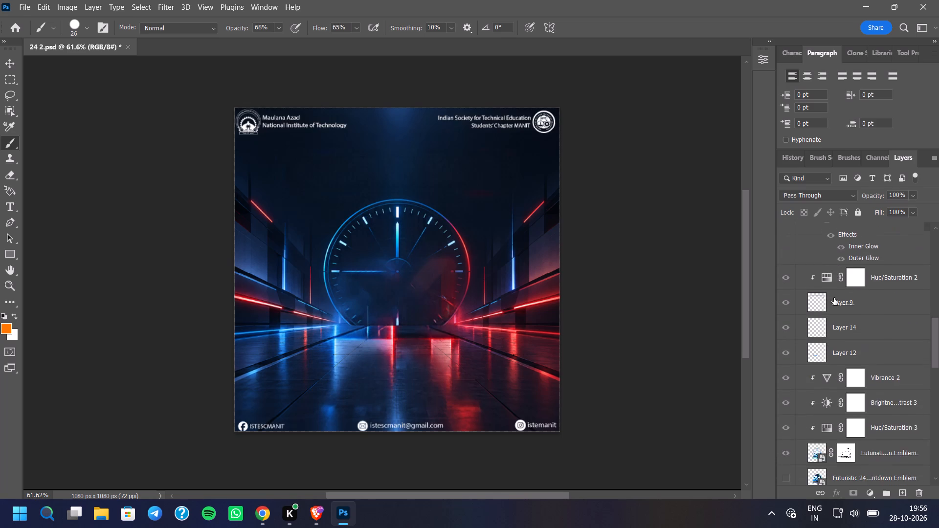
{"action": "scroll", "coordinate": [834, 298], "scroll_direction": "down", "scroll_amount": 14}
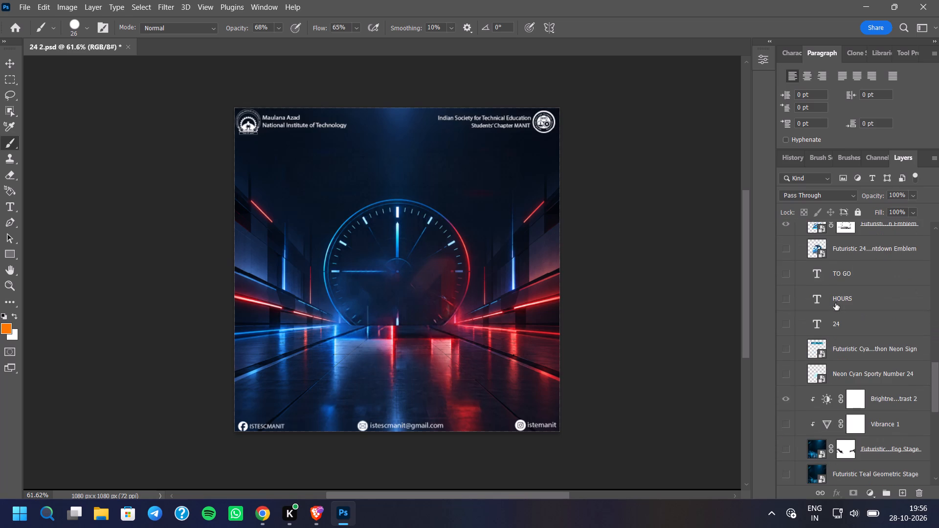
{"action": "scroll", "coordinate": [835, 303], "scroll_direction": "up", "scroll_amount": 18}
{"action": "scroll", "coordinate": [835, 303], "scroll_direction": "up", "scroll_amount": 4}
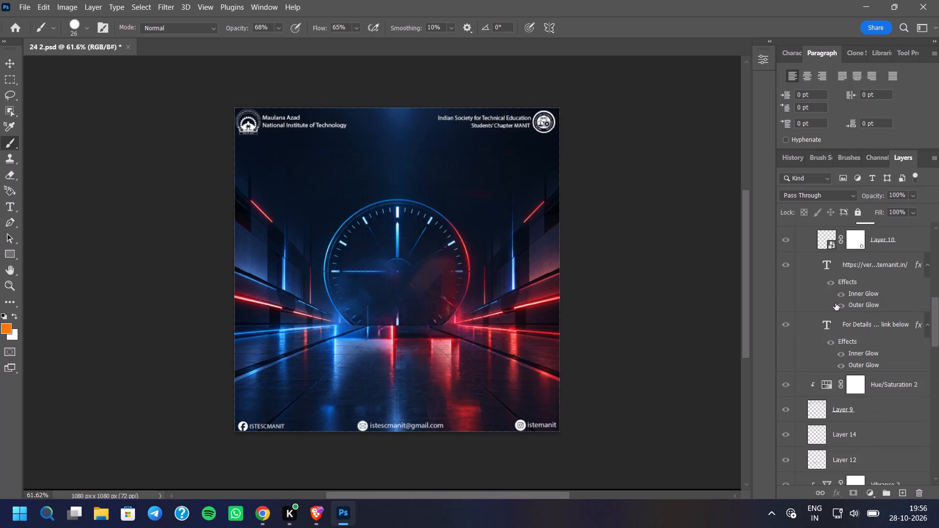
{"action": "scroll", "coordinate": [835, 303], "scroll_direction": "up", "scroll_amount": 12}
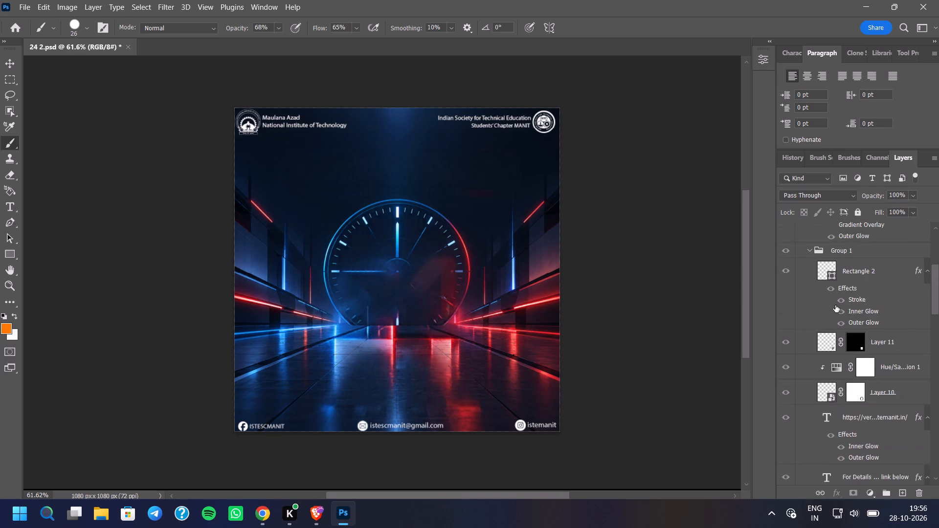
{"action": "scroll", "coordinate": [835, 305], "scroll_direction": "up", "scroll_amount": 8}
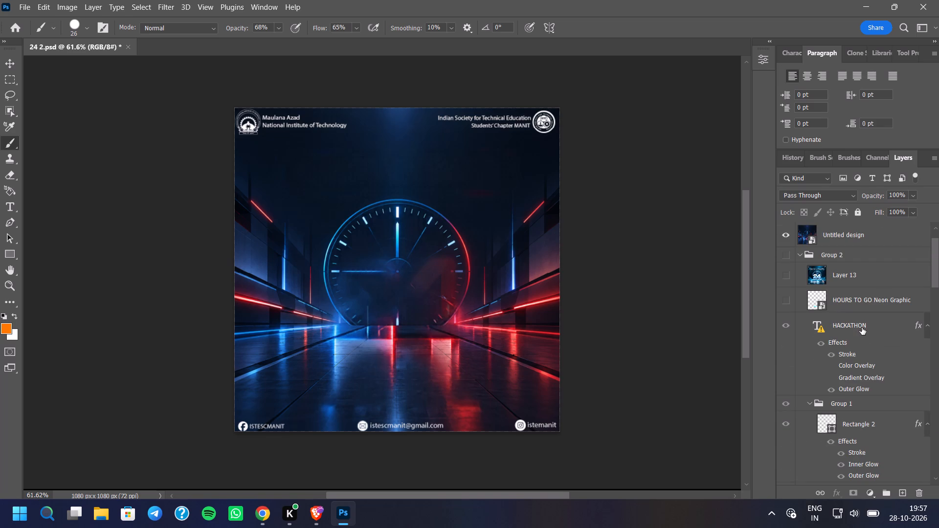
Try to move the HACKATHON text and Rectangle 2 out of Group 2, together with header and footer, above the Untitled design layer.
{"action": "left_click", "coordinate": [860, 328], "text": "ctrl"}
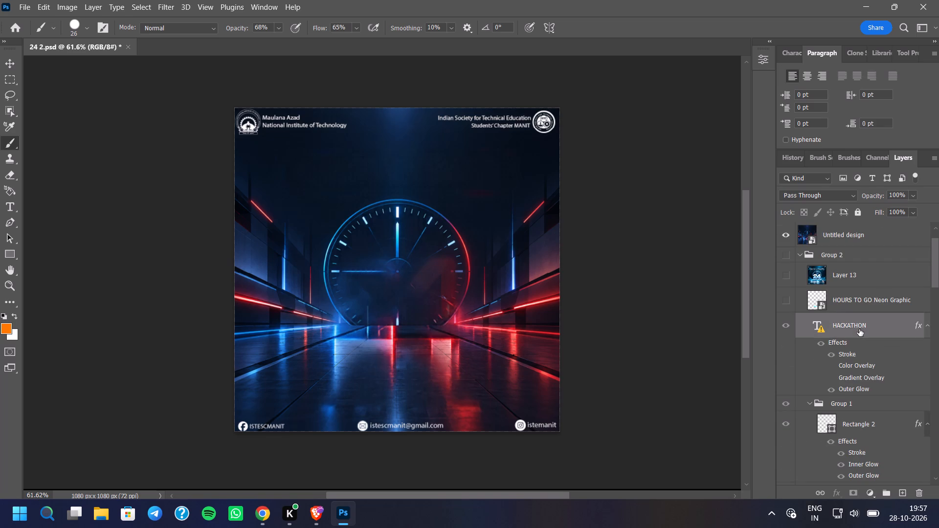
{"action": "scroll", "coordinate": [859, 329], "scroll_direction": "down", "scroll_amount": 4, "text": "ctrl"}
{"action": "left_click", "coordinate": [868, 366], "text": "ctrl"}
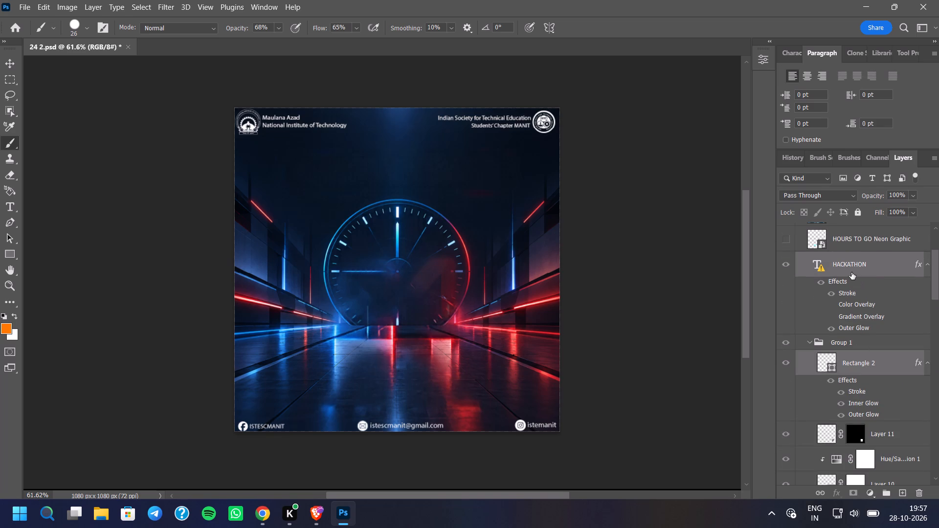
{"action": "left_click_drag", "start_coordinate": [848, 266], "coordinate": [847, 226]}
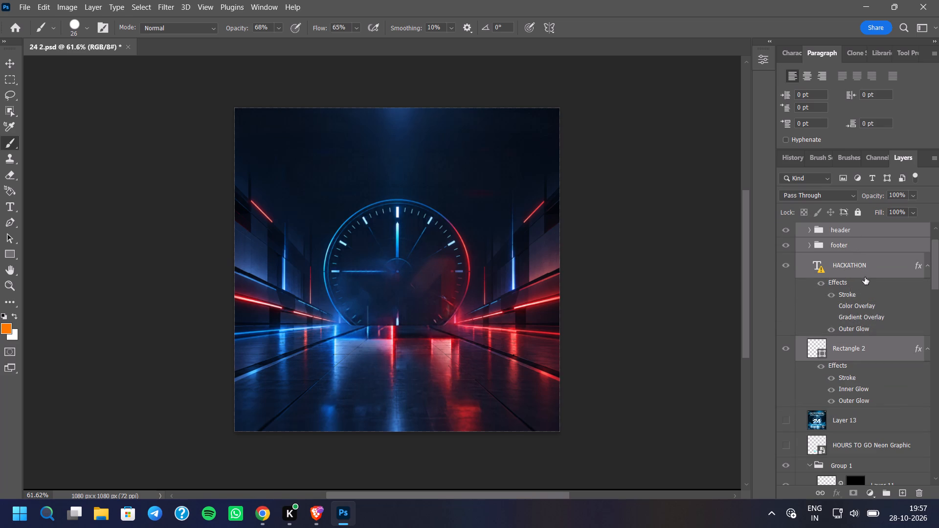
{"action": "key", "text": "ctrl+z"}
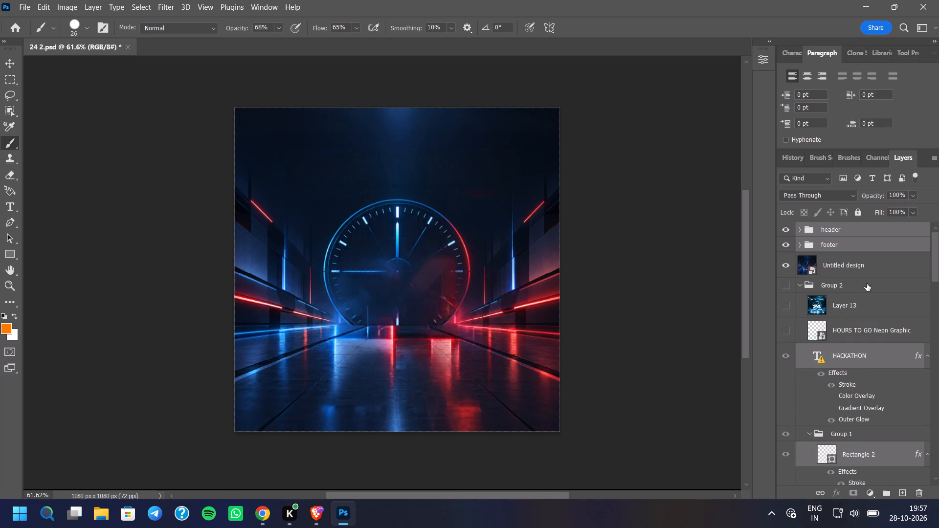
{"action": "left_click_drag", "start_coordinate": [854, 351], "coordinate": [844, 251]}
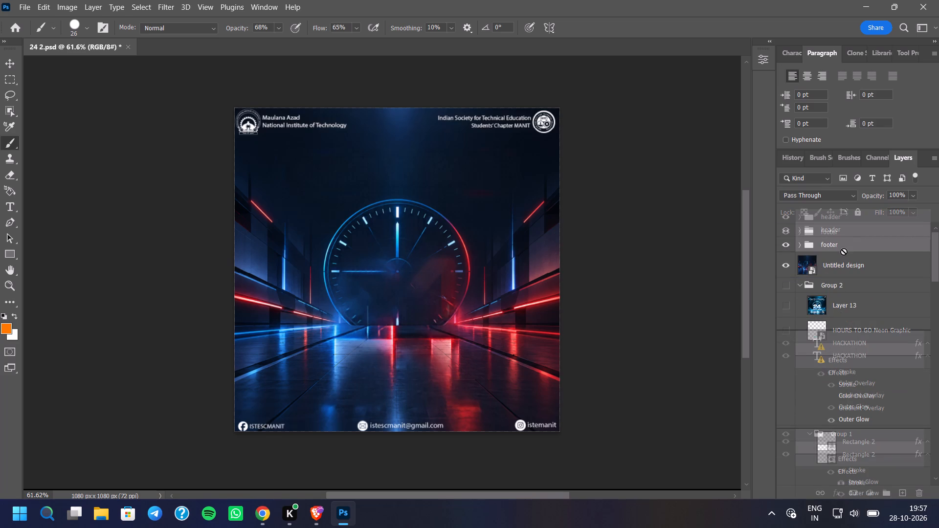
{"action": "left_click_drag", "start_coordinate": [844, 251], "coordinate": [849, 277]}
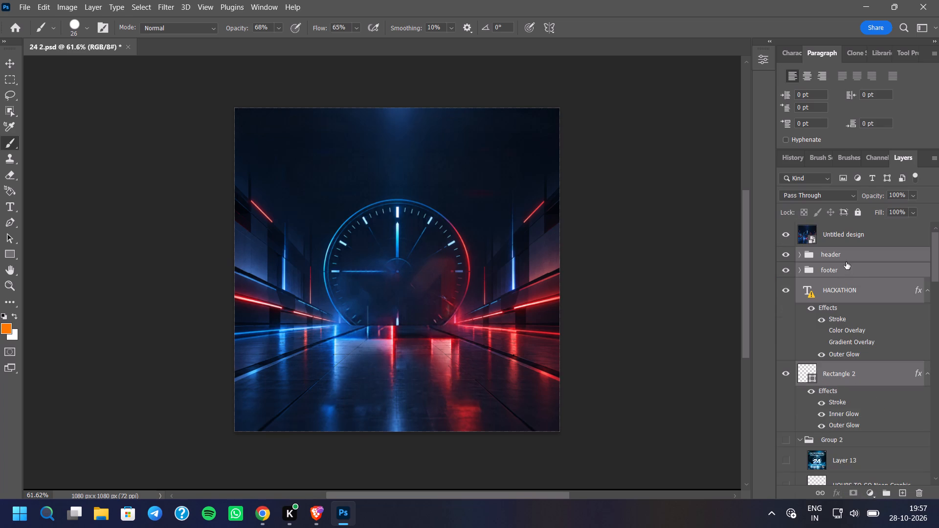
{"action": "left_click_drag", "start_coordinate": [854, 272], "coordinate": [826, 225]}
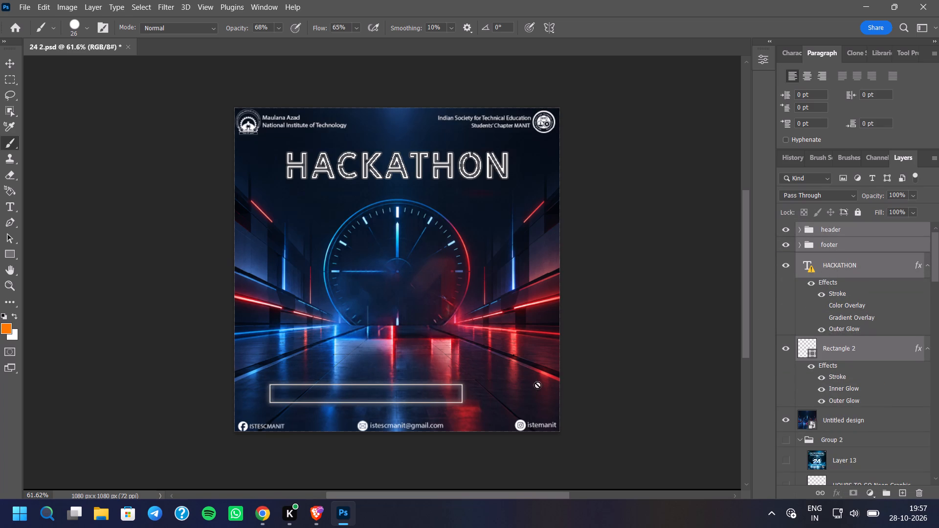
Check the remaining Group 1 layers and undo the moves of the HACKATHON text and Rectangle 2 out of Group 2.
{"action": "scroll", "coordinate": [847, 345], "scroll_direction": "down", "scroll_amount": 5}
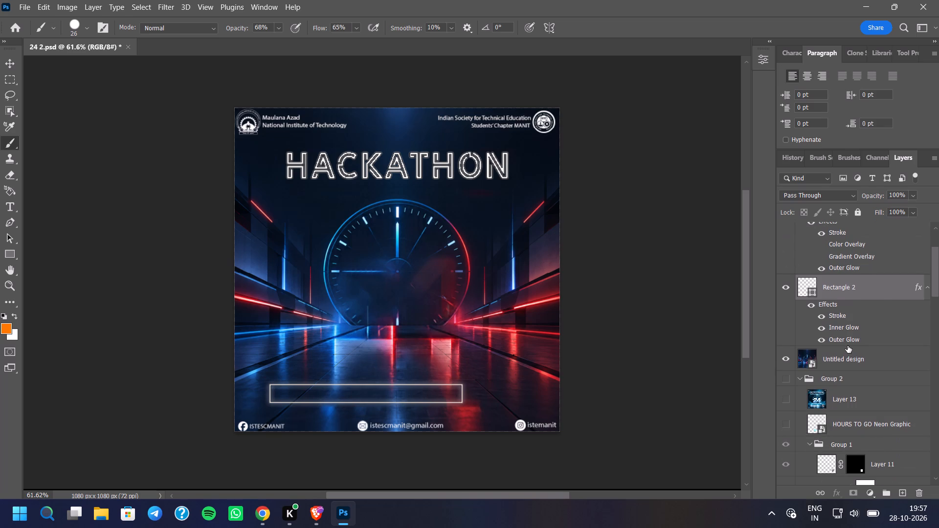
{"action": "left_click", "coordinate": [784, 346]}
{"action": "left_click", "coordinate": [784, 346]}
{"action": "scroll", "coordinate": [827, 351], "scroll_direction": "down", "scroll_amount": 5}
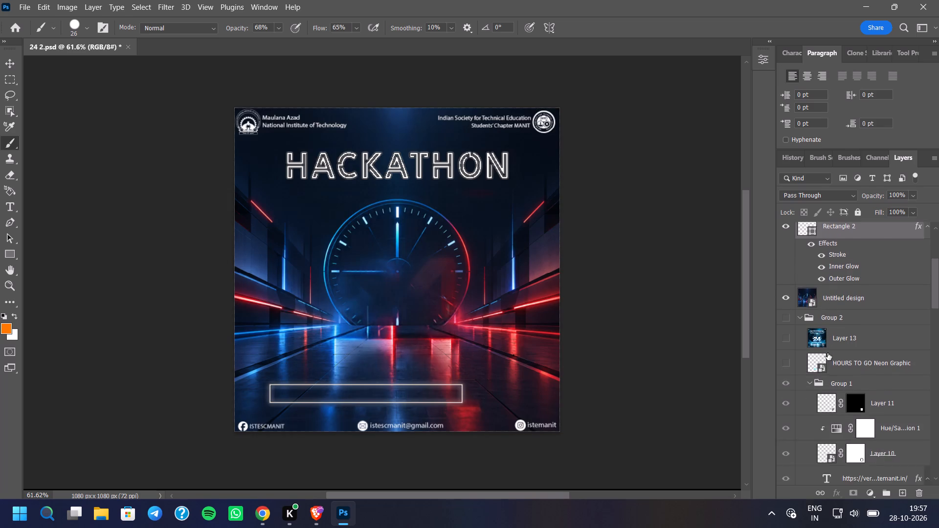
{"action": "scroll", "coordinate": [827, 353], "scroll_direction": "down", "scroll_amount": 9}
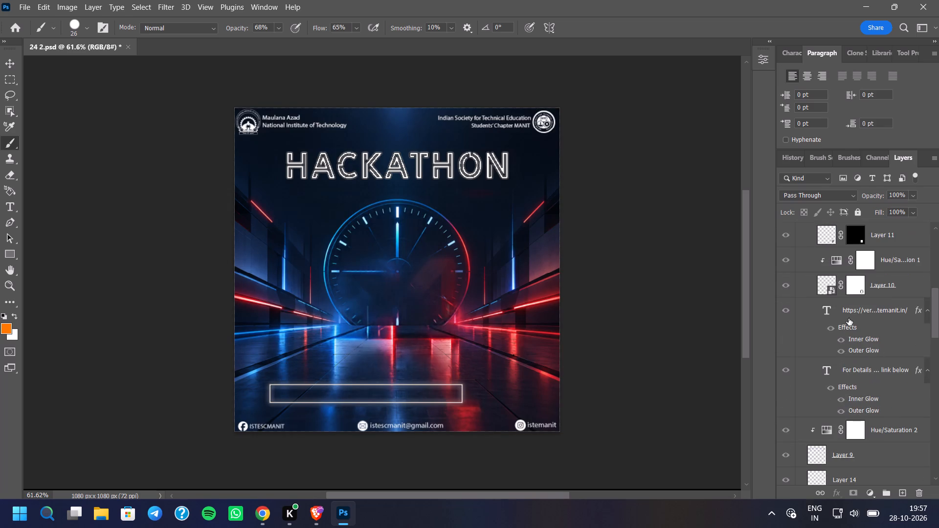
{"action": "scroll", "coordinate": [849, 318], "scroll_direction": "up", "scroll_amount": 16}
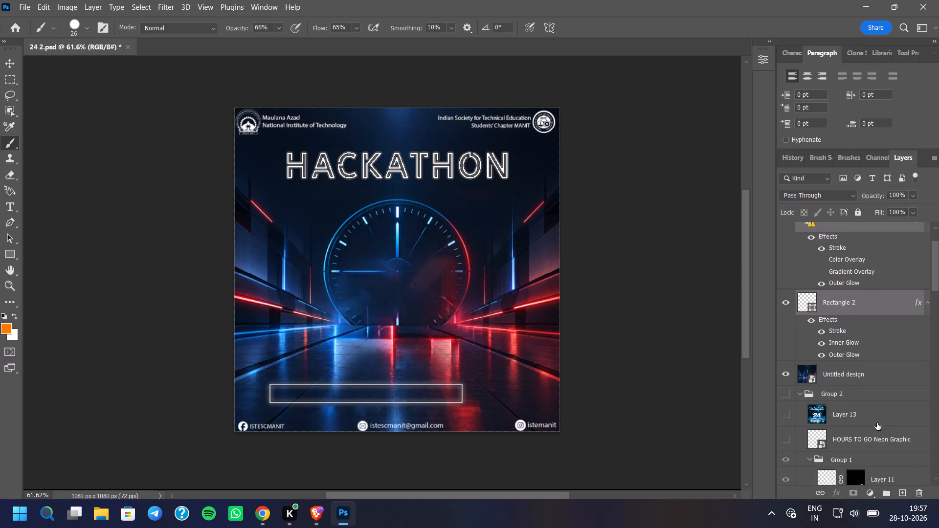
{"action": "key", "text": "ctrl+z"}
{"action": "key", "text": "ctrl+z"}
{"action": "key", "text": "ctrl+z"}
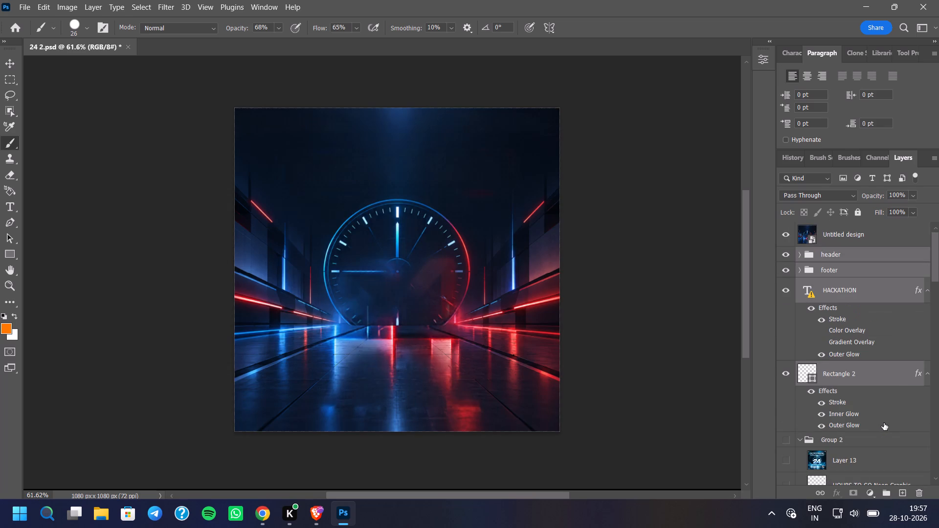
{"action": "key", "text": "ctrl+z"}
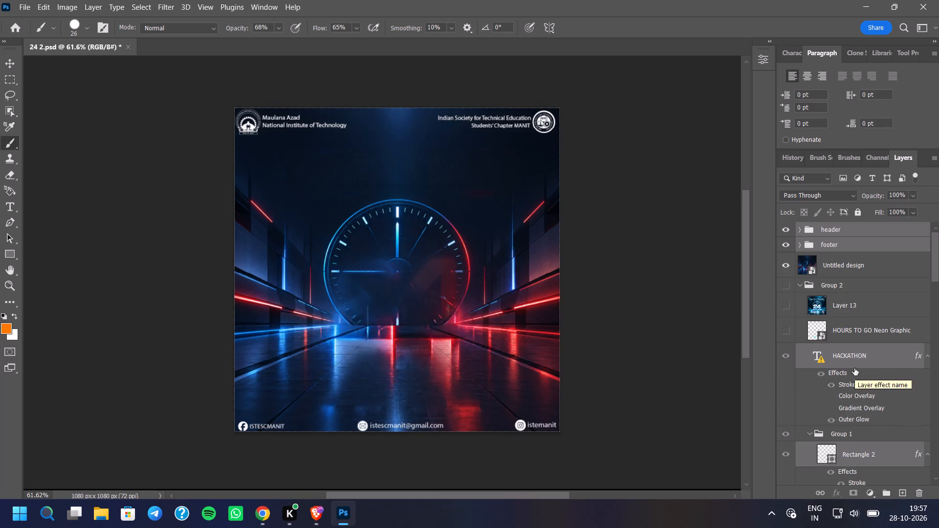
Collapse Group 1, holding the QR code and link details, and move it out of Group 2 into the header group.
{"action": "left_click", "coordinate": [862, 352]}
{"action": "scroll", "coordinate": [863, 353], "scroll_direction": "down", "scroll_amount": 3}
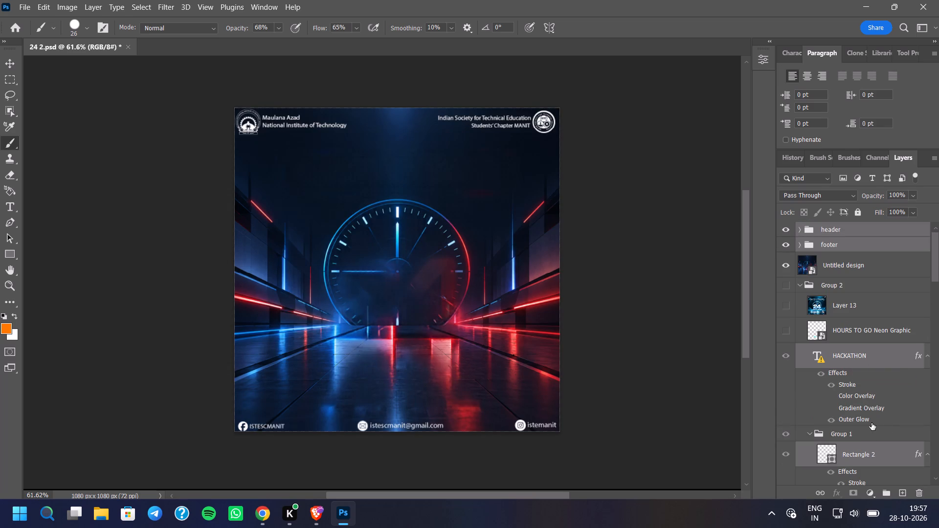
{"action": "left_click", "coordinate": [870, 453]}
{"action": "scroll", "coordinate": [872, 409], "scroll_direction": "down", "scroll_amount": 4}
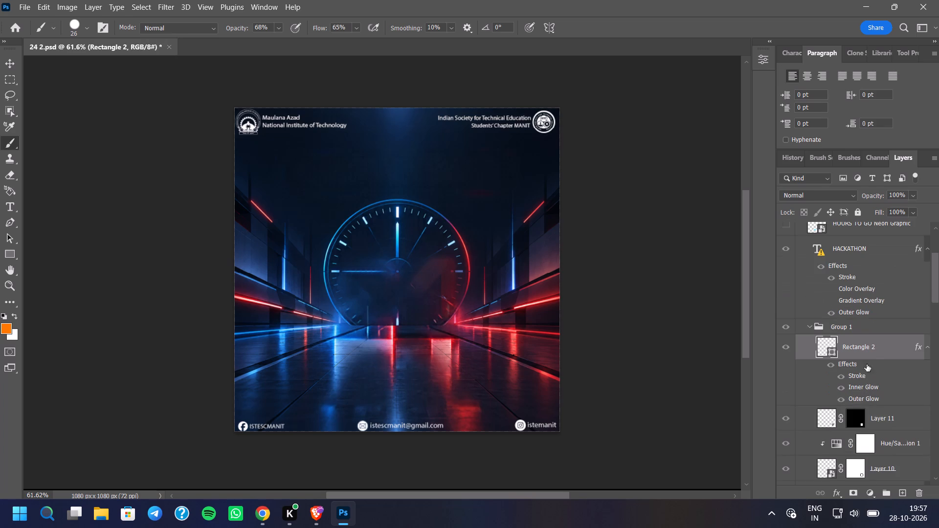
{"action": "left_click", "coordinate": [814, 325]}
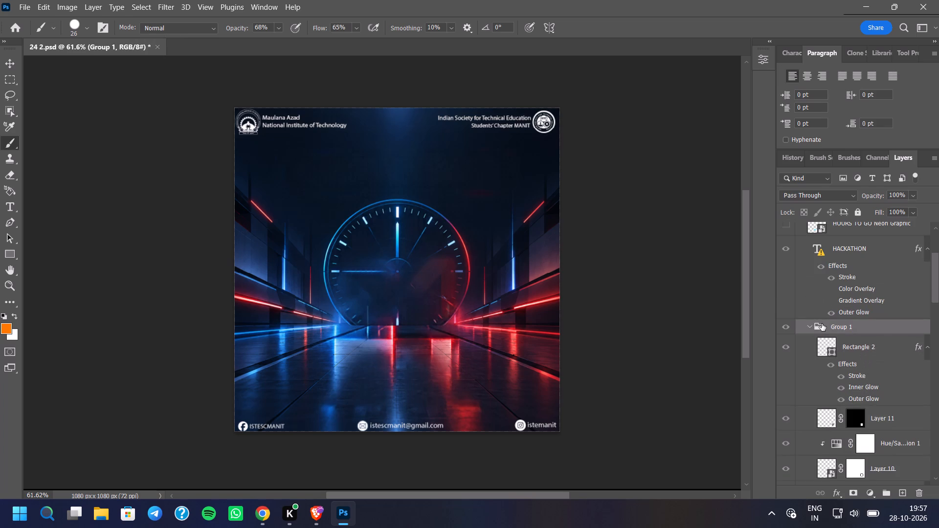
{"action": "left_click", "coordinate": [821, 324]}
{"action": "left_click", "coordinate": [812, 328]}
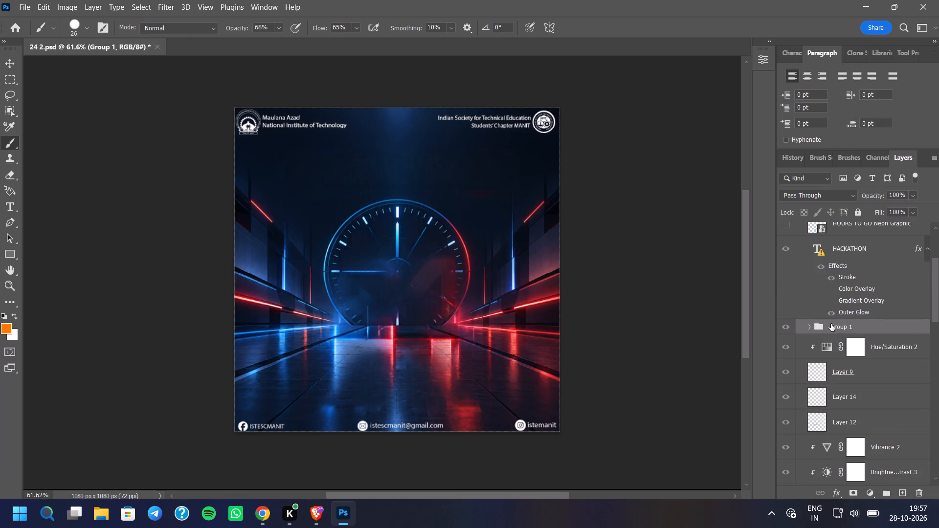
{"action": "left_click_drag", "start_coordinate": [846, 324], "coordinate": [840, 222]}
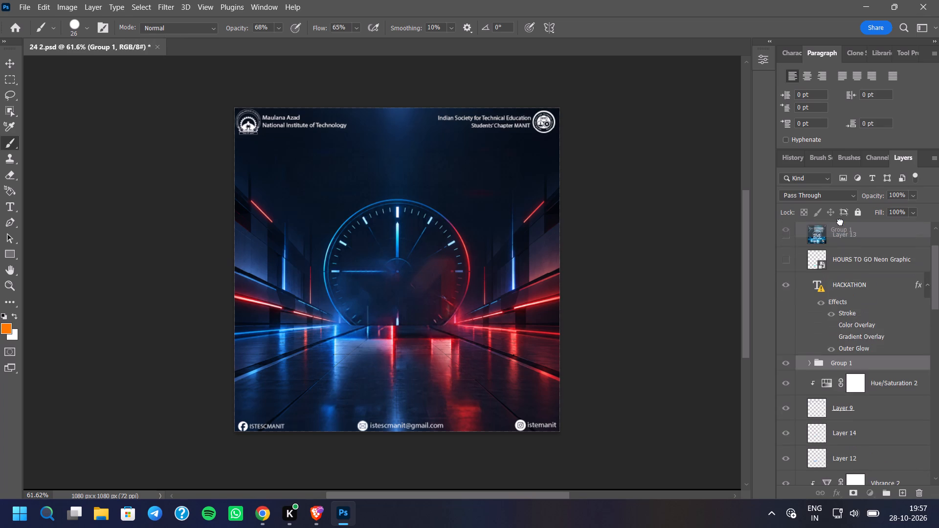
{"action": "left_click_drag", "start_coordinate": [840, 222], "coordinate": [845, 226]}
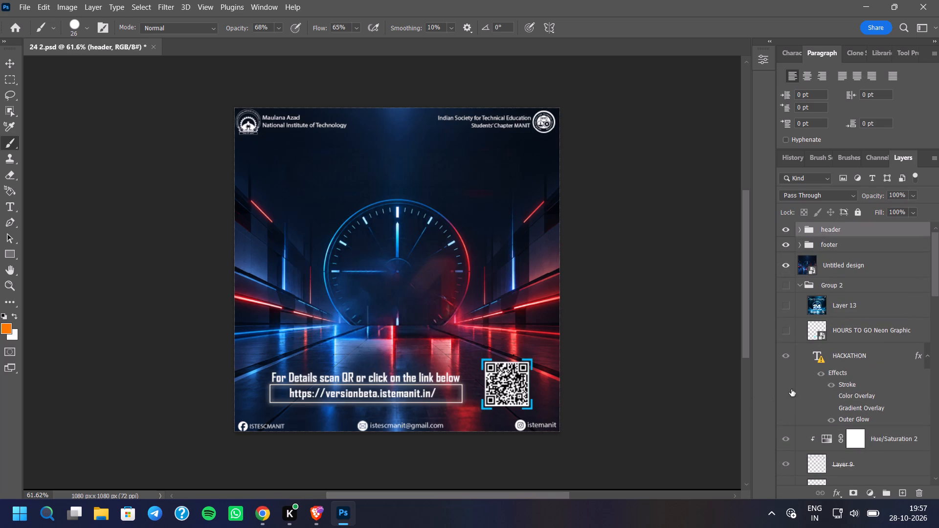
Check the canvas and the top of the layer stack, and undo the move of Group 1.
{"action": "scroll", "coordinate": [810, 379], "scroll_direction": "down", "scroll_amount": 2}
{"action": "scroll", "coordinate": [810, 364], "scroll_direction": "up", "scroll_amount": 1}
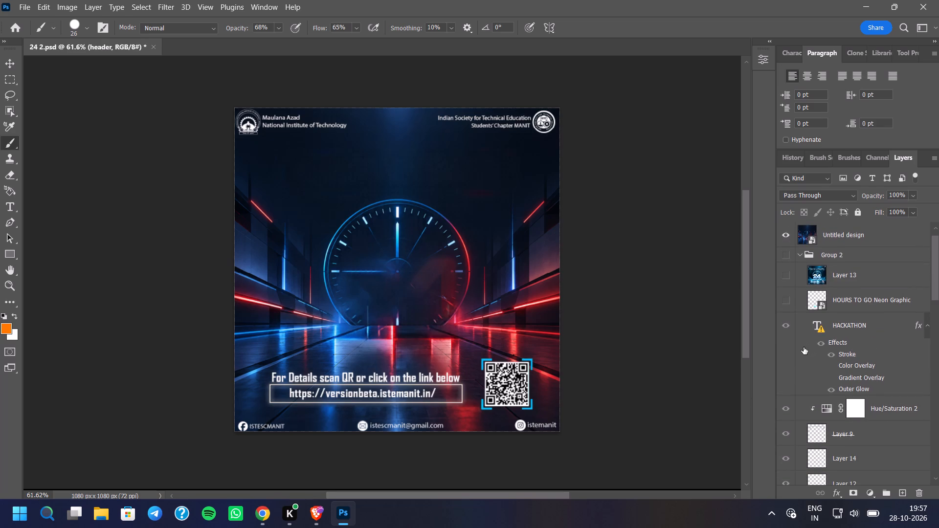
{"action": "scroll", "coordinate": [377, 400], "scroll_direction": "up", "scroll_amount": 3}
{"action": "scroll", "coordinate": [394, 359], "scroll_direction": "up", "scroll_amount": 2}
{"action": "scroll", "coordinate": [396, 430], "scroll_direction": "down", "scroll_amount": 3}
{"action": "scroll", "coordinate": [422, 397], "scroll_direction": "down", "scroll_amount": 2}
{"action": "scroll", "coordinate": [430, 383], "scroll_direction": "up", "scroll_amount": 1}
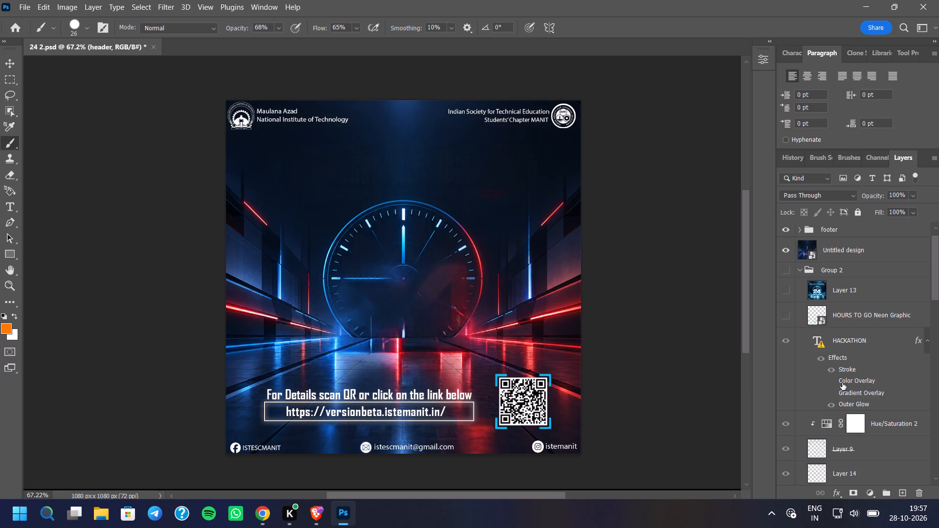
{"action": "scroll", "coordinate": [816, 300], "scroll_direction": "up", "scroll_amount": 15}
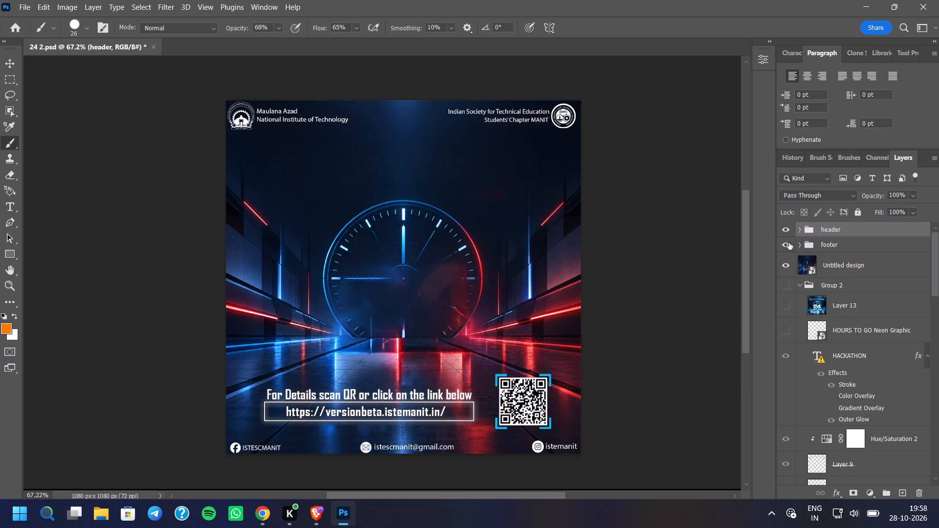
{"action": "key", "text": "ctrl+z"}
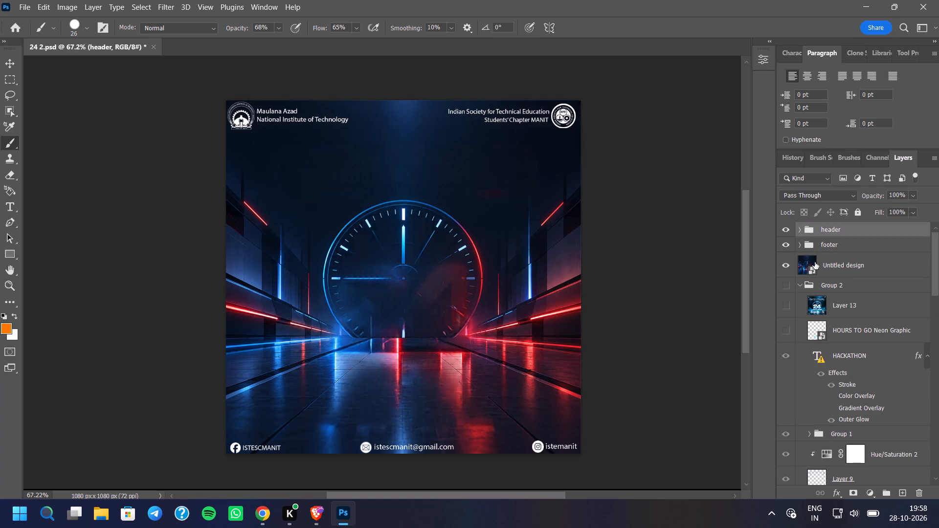
Look through the Group 2 layers below Group 1 and toggle the visibility of Hue/Saturation 2 to check its effect.
{"action": "scroll", "coordinate": [842, 336], "scroll_direction": "down", "scroll_amount": 5}
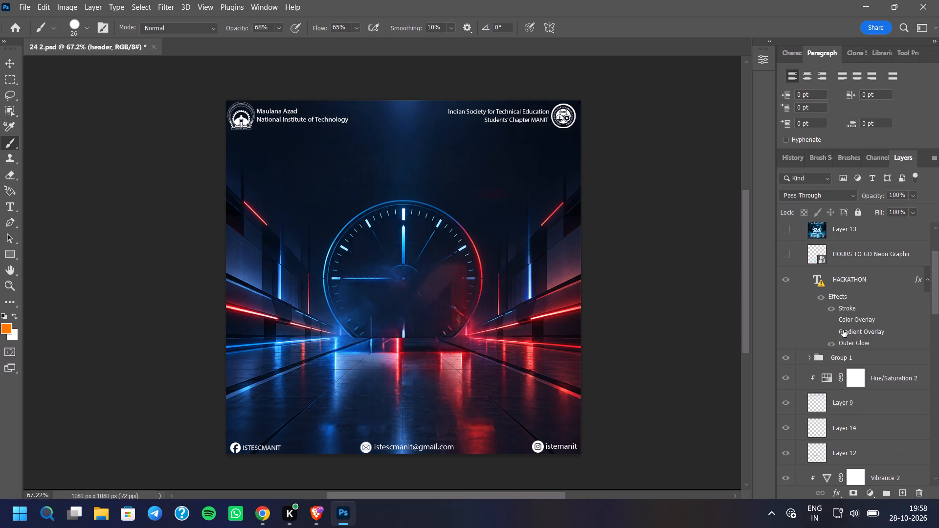
{"action": "scroll", "coordinate": [851, 334], "scroll_direction": "down", "scroll_amount": 7}
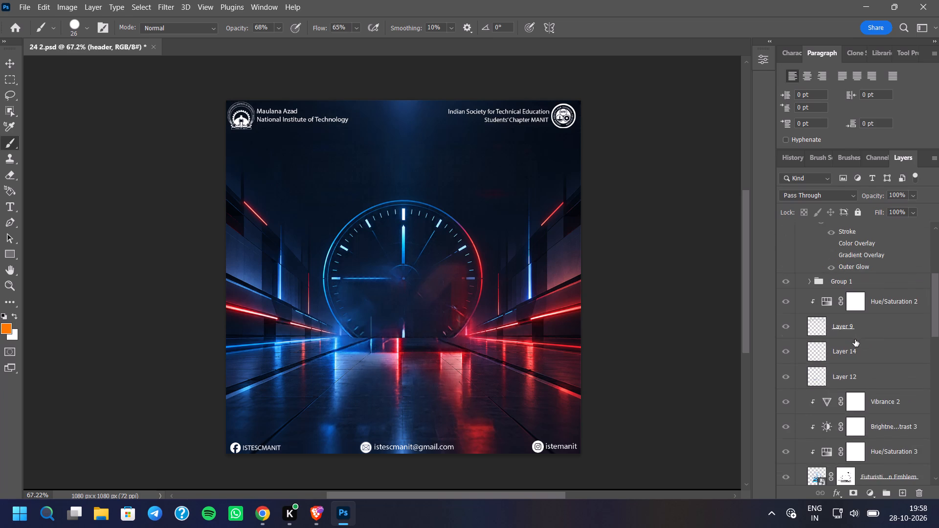
{"action": "scroll", "coordinate": [855, 339], "scroll_direction": "down", "scroll_amount": 2}
{"action": "scroll", "coordinate": [856, 339], "scroll_direction": "up", "scroll_amount": 6}
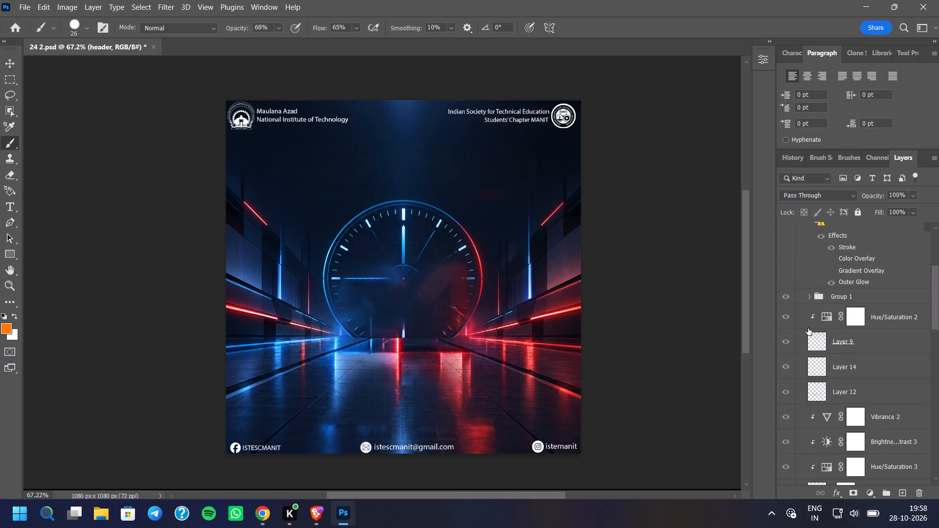
{"action": "left_click", "coordinate": [783, 328]}
{"action": "left_click", "coordinate": [785, 331]}
{"action": "left_click", "coordinate": [785, 331]}
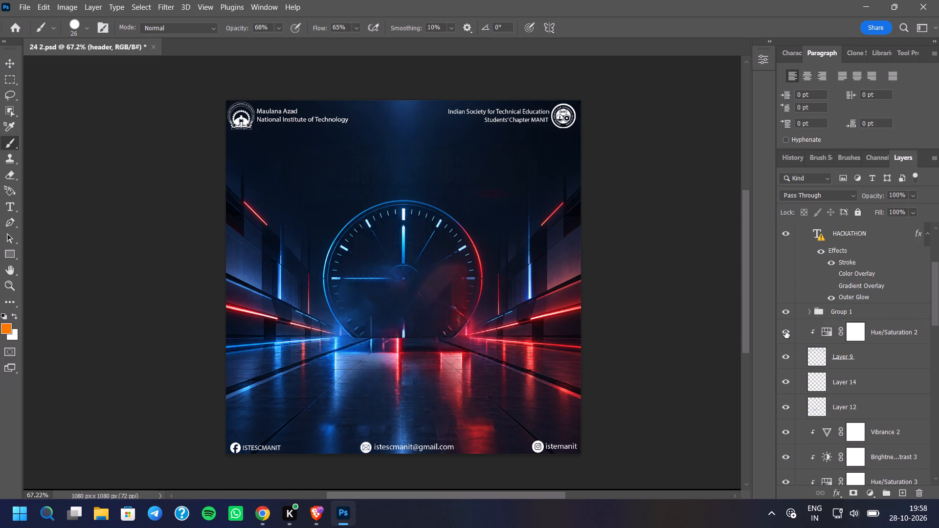
Look through the Group 2 layers down to the Background and back up to the top of the stack.
{"action": "scroll", "coordinate": [831, 332], "scroll_direction": "up", "scroll_amount": 1}
{"action": "scroll", "coordinate": [831, 332], "scroll_direction": "down", "scroll_amount": 9}
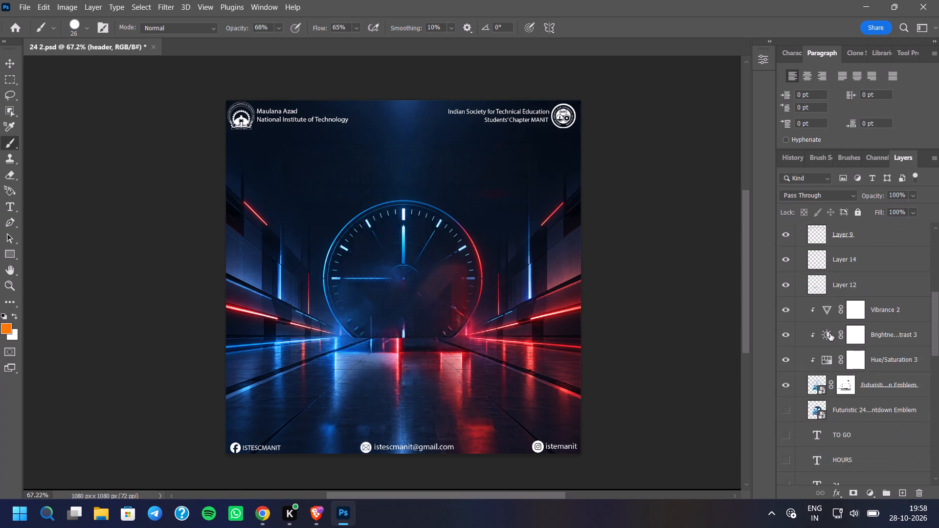
{"action": "scroll", "coordinate": [830, 335], "scroll_direction": "down", "scroll_amount": 14}
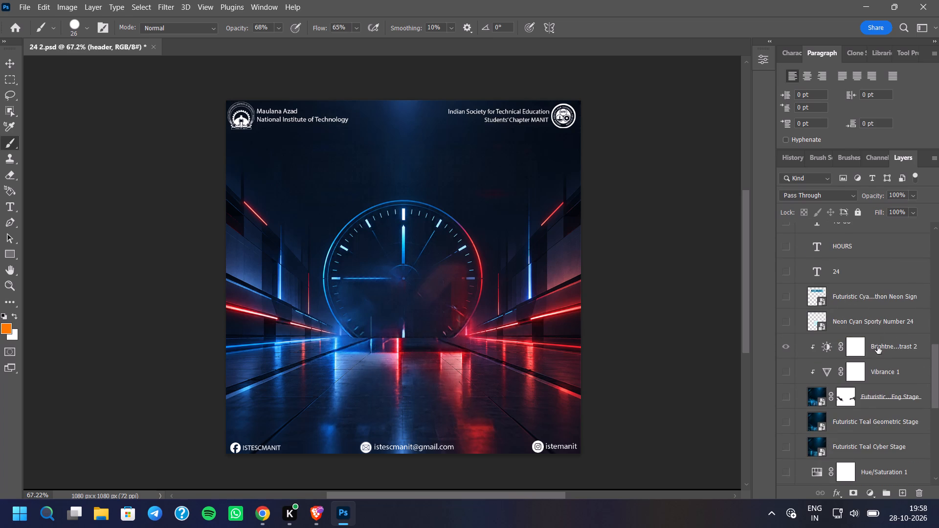
{"action": "scroll", "coordinate": [876, 353], "scroll_direction": "down", "scroll_amount": 19}
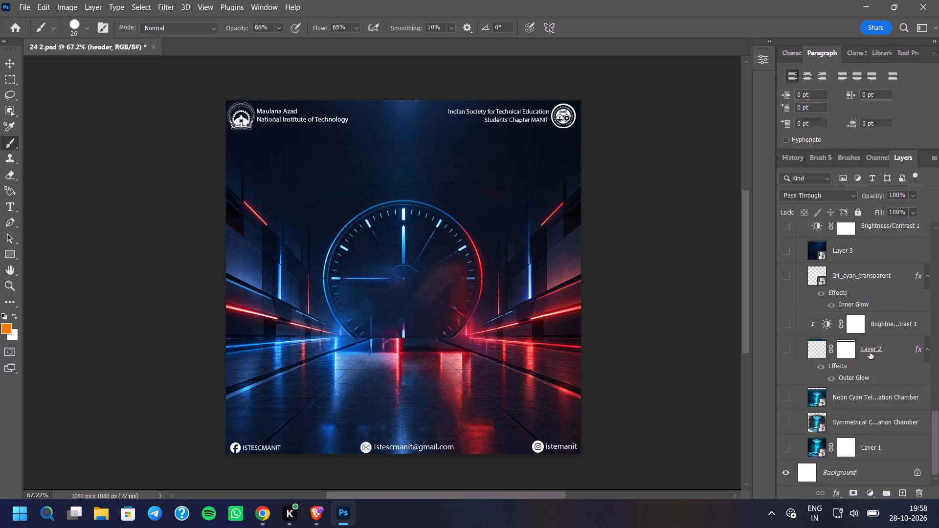
{"action": "scroll", "coordinate": [870, 352], "scroll_direction": "down", "scroll_amount": 3}
{"action": "scroll", "coordinate": [870, 352], "scroll_direction": "up", "scroll_amount": 20}
{"action": "scroll", "coordinate": [870, 352], "scroll_direction": "up", "scroll_amount": 3}
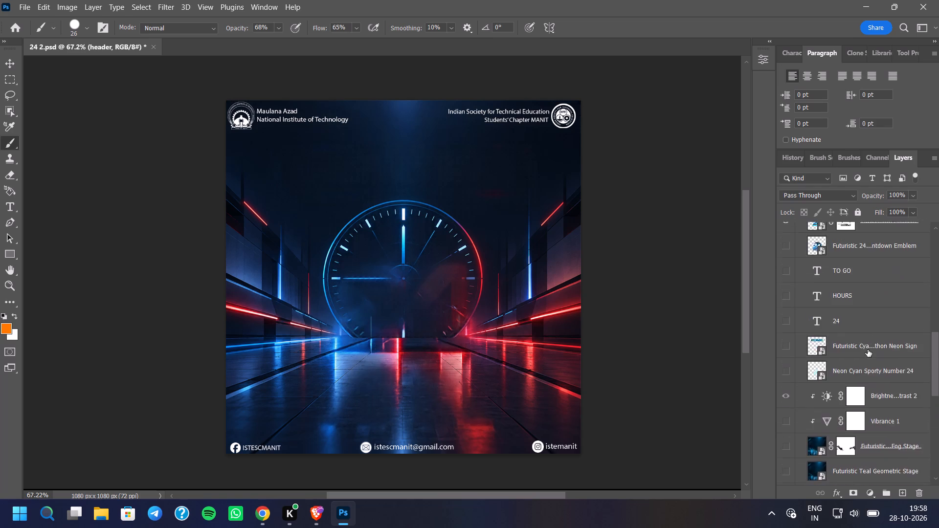
{"action": "scroll", "coordinate": [868, 350], "scroll_direction": "up", "scroll_amount": 3}
{"action": "scroll", "coordinate": [824, 346], "scroll_direction": "up", "scroll_amount": 16}
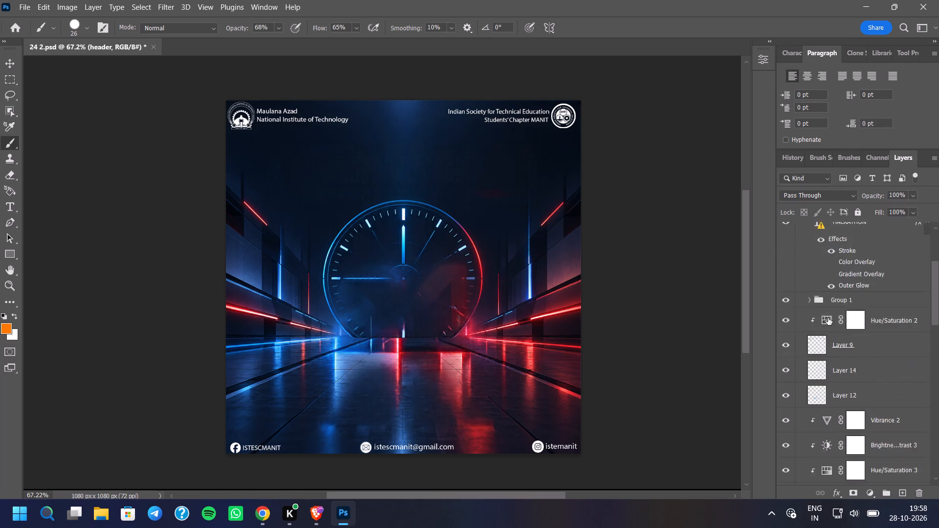
{"action": "scroll", "coordinate": [828, 318], "scroll_direction": "up", "scroll_amount": 12}
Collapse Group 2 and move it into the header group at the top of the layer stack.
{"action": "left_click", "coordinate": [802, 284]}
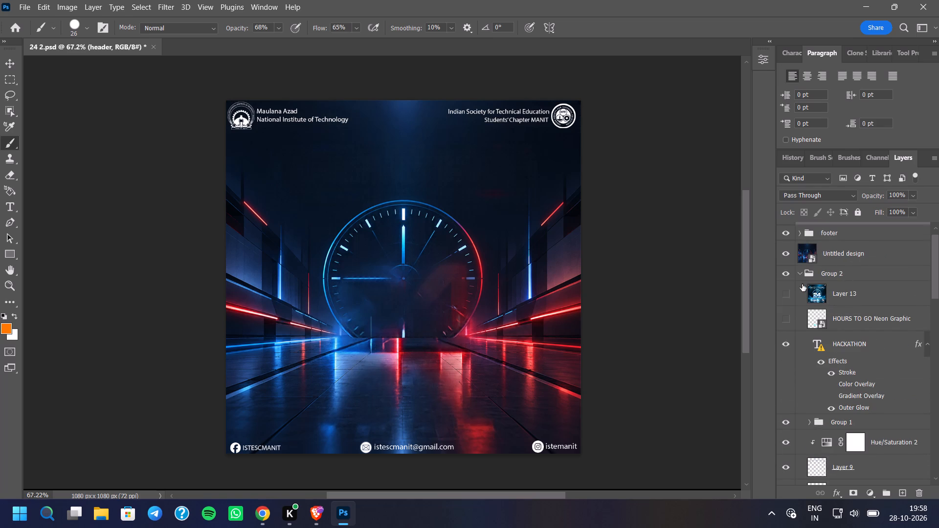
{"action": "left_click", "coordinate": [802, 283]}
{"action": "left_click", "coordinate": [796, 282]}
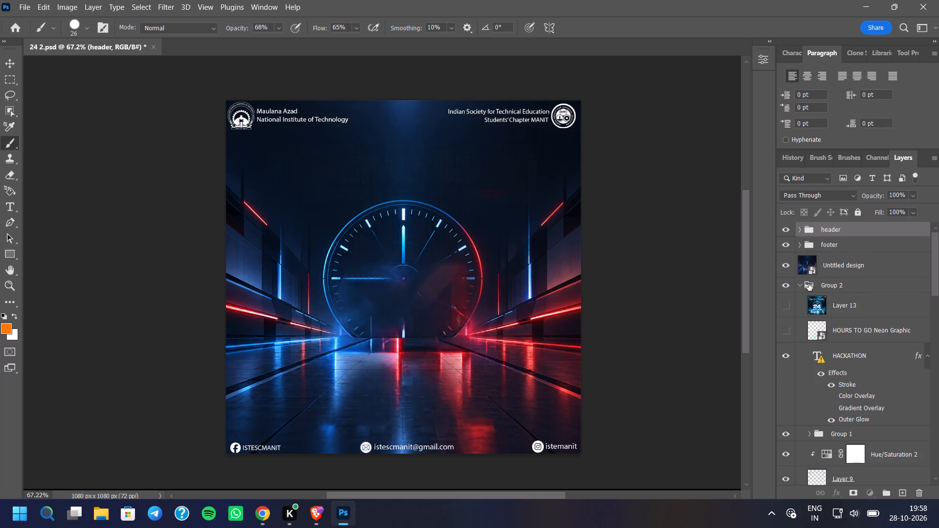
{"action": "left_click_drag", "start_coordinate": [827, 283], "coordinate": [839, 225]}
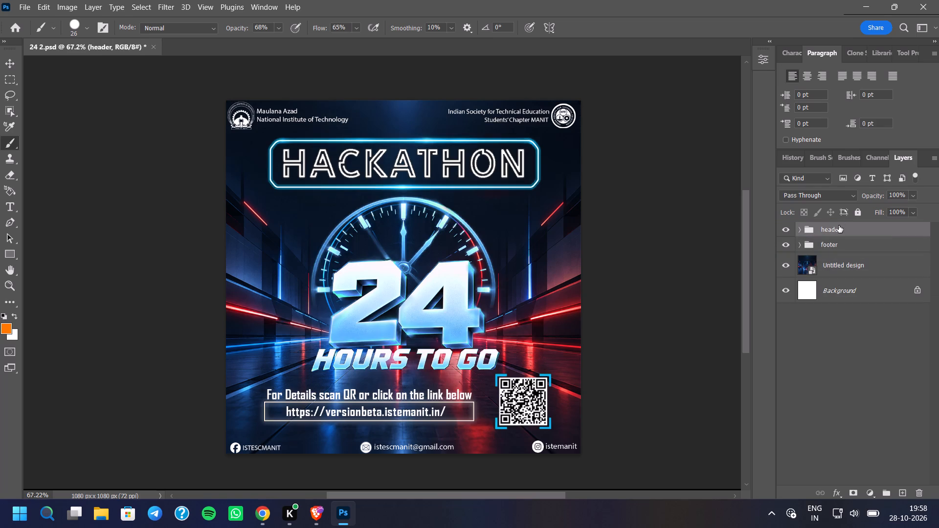
Locate the layer of the neon frame around the HACKATHON title, toggle Layer 9 and Layer 14 visibility, and undo the toggles.
{"action": "left_click", "coordinate": [5, 63]}
{"action": "left_click", "coordinate": [461, 141]}
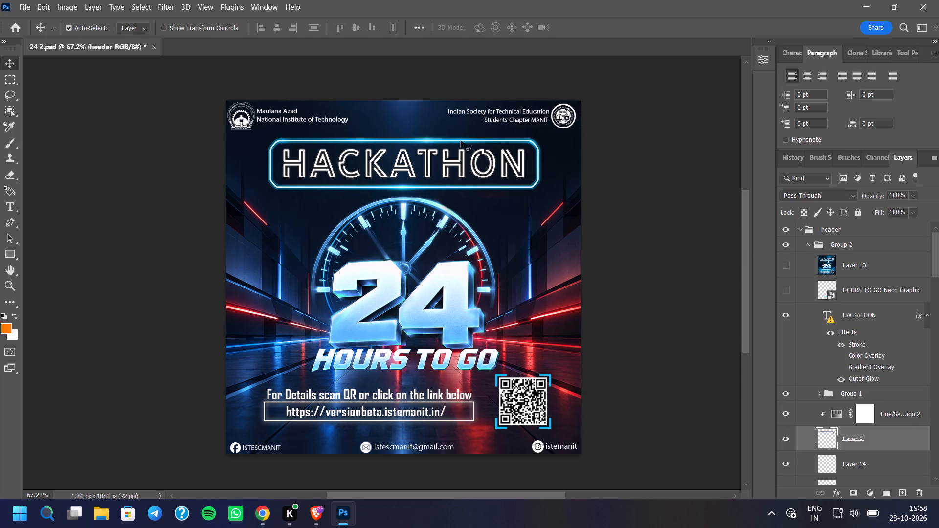
{"action": "scroll", "coordinate": [831, 423], "scroll_direction": "down", "scroll_amount": 4}
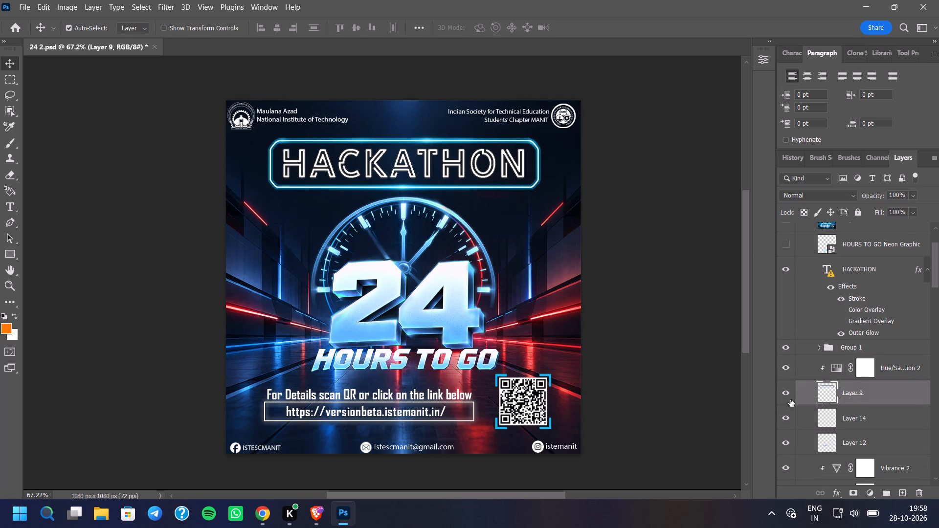
{"action": "left_click", "coordinate": [784, 401]}
{"action": "left_click", "coordinate": [784, 401]}
{"action": "double_click", "coordinate": [785, 398]}
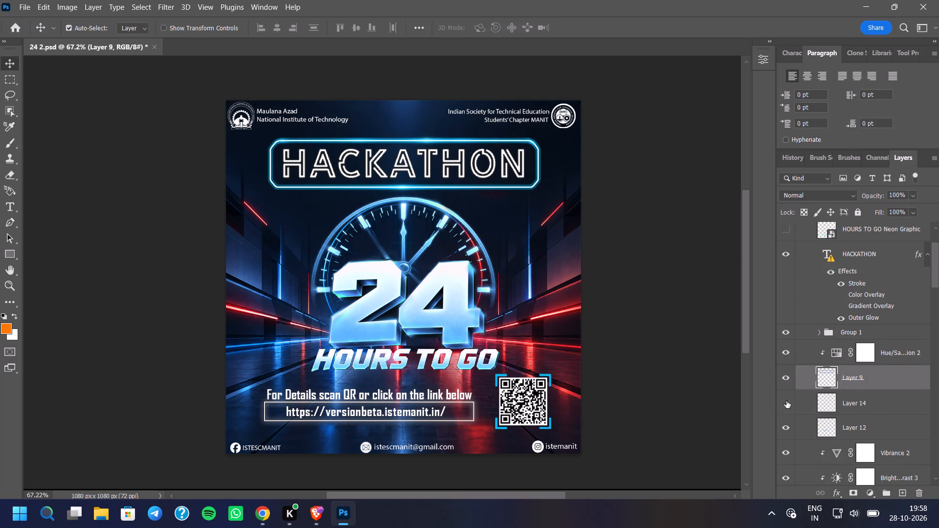
{"action": "left_click", "coordinate": [786, 376]}
{"action": "left_click", "coordinate": [786, 376]}
{"action": "key", "text": "ctrl+z"}
{"action": "key", "text": "ctrl+z"}
{"action": "key", "text": "ctrl+z"}
{"action": "key", "text": "ctrl+z"}
{"action": "key", "text": "ctrl+z"}
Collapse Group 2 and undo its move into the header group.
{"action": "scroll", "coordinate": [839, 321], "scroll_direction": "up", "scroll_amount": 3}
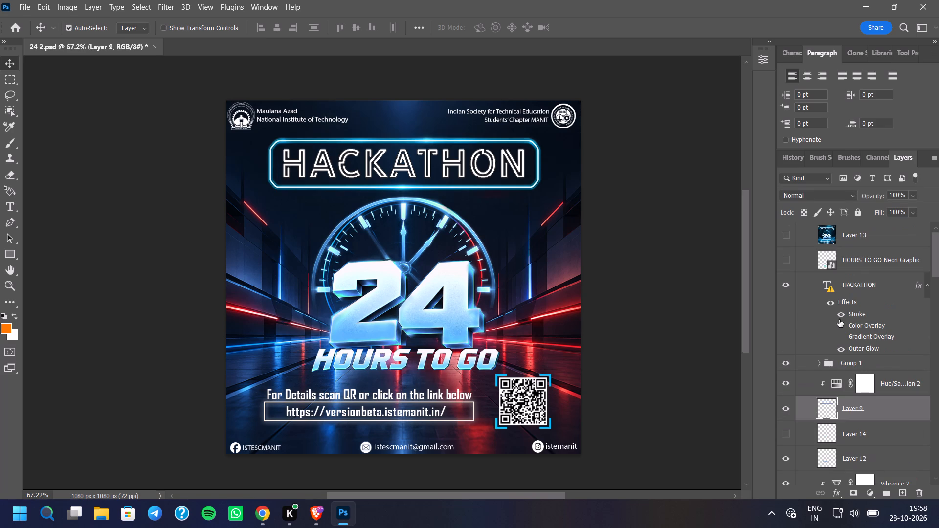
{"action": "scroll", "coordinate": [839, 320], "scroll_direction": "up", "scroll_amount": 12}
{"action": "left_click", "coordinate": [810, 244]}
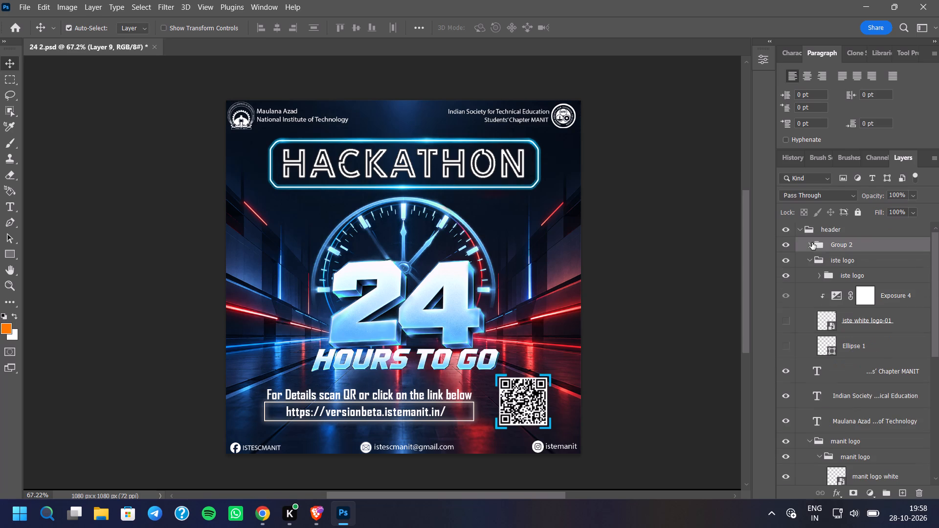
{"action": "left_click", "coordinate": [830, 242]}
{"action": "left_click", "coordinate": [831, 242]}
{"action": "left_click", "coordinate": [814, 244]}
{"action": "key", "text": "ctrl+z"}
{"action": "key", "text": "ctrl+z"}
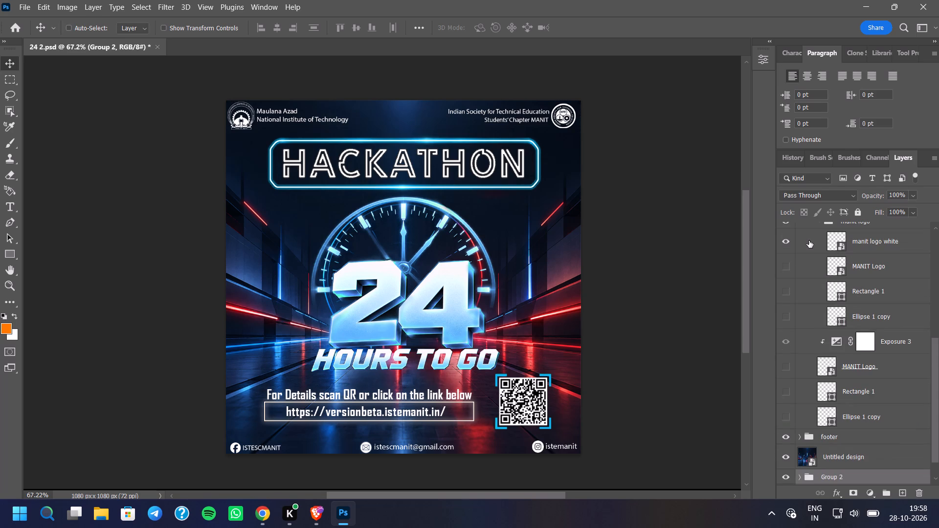
Collapse the header group and expand Group 2.
{"action": "scroll", "coordinate": [862, 350], "scroll_direction": "up", "scroll_amount": 13}
{"action": "scroll", "coordinate": [863, 345], "scroll_direction": "down", "scroll_amount": 1}
{"action": "scroll", "coordinate": [863, 345], "scroll_direction": "up", "scroll_amount": 4}
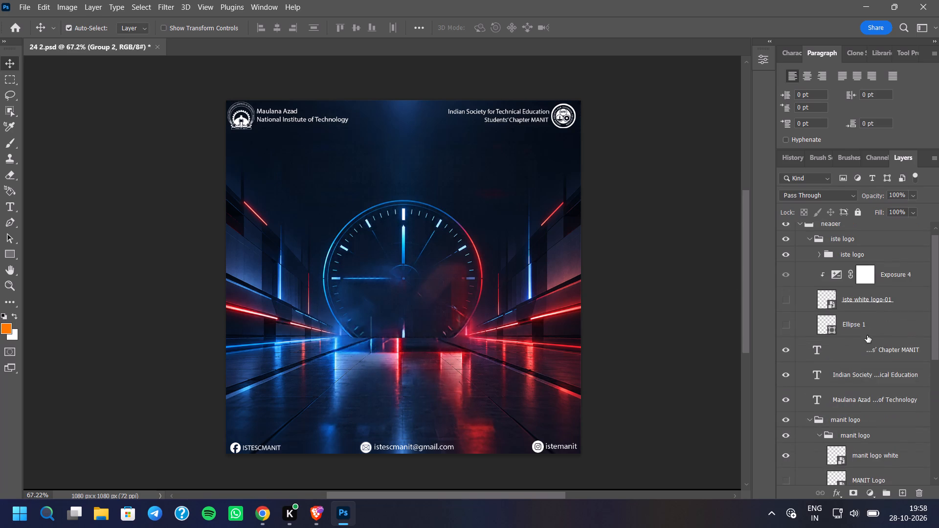
{"action": "scroll", "coordinate": [867, 335], "scroll_direction": "up", "scroll_amount": 4}
{"action": "left_click_drag", "start_coordinate": [938, 296], "coordinate": [938, 270]}
{"action": "left_click", "coordinate": [803, 225]}
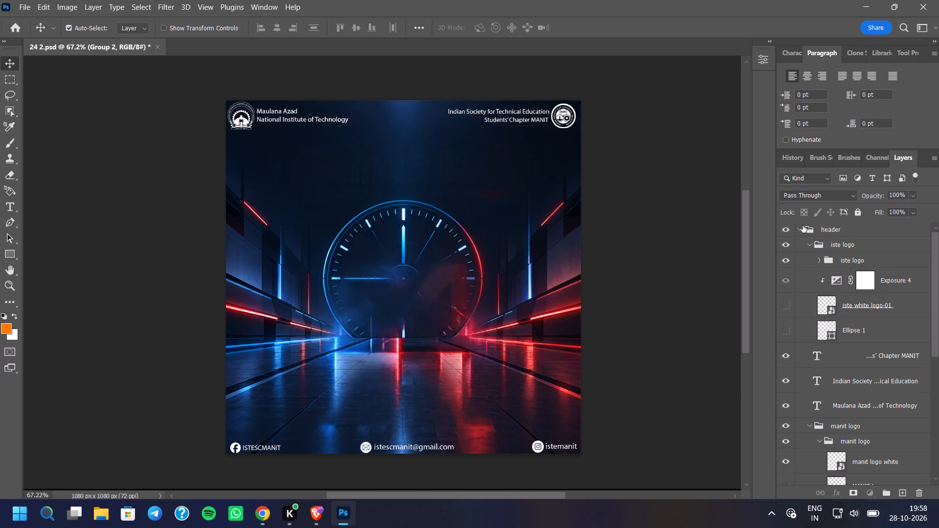
{"action": "left_click", "coordinate": [797, 283]}
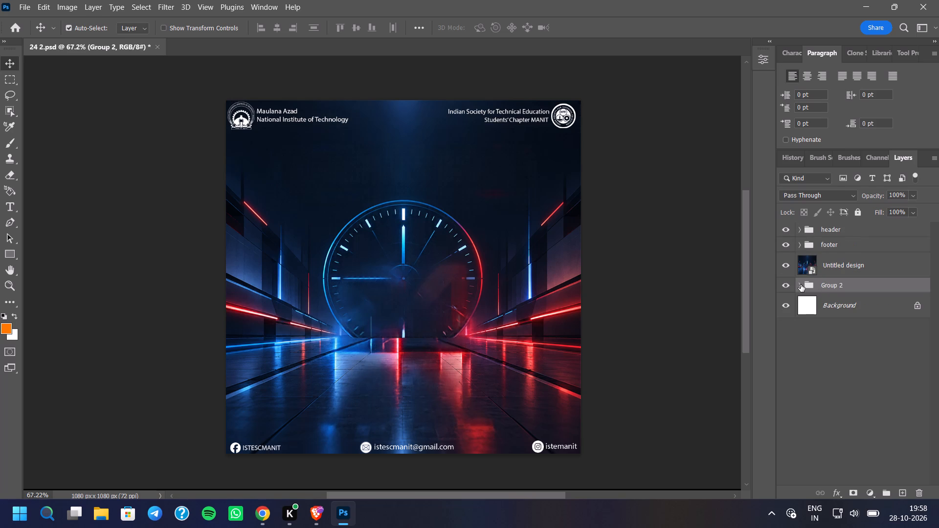
{"action": "left_click", "coordinate": [801, 285]}
Move the HACKATHON text, Hue/Saturation 2 and Layer 9 together out of Group 2, directly above the Untitled design layer.
{"action": "scroll", "coordinate": [840, 349], "scroll_direction": "down", "scroll_amount": 3}
{"action": "left_click", "coordinate": [848, 311]}
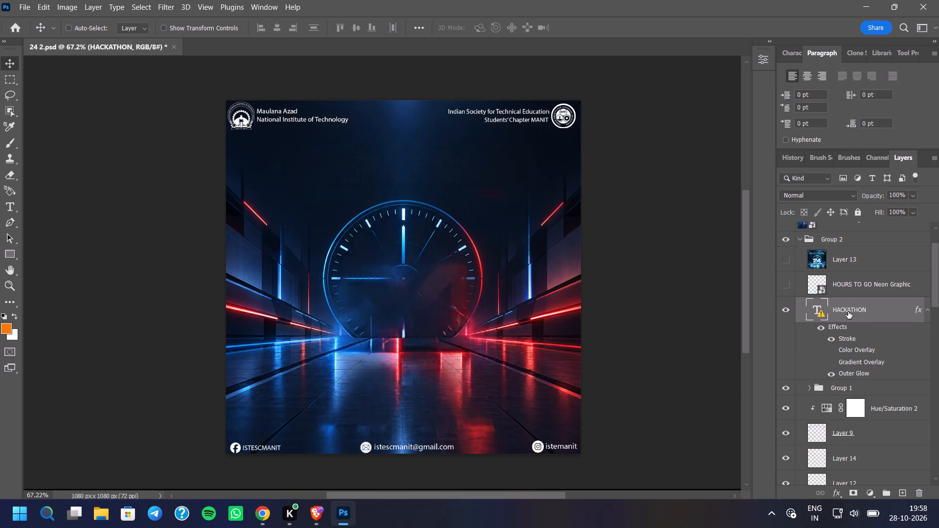
{"action": "scroll", "coordinate": [850, 351], "scroll_direction": "down", "scroll_amount": 3, "text": "ctrl"}
{"action": "left_click", "coordinate": [878, 369], "text": "ctrl"}
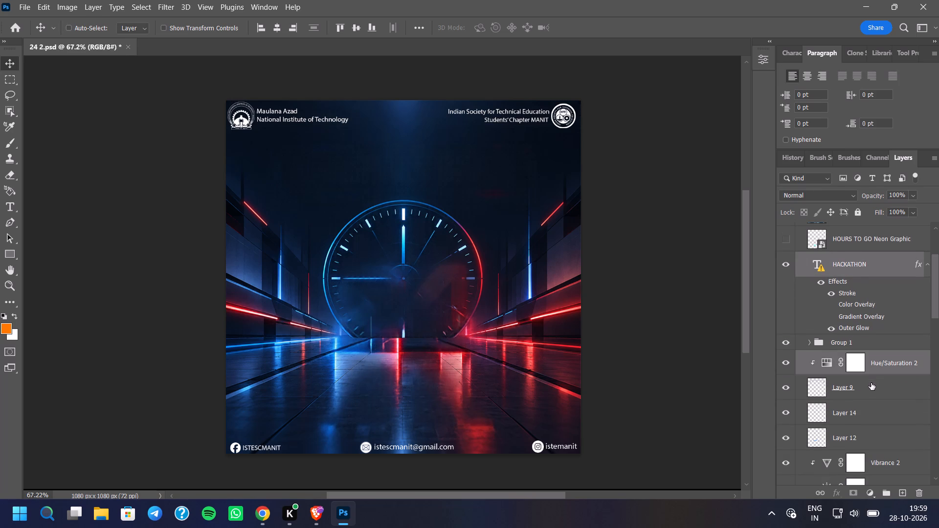
{"action": "left_click", "coordinate": [871, 385], "text": "ctrl"}
{"action": "left_click_drag", "start_coordinate": [863, 373], "coordinate": [812, 371]}
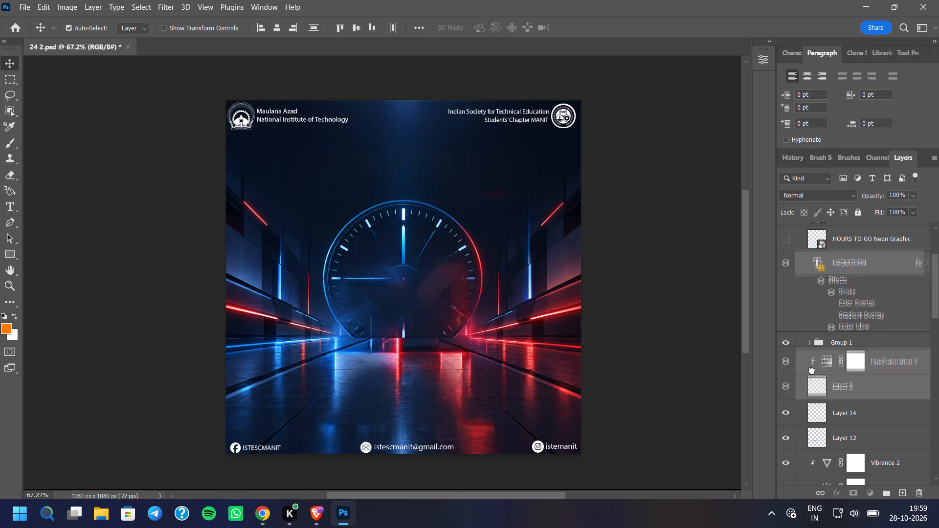
{"action": "left_click_drag", "start_coordinate": [812, 371], "coordinate": [828, 228]}
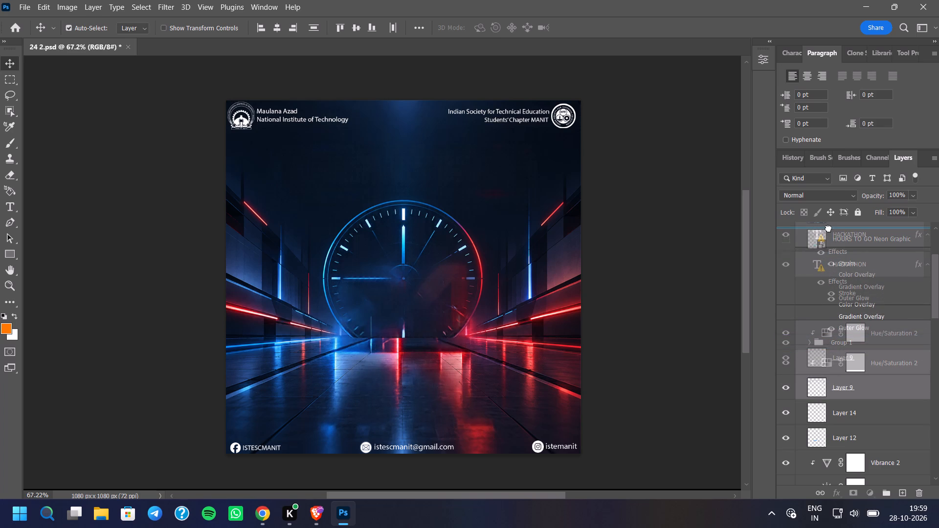
{"action": "left_click_drag", "start_coordinate": [828, 228], "coordinate": [838, 226]}
{"action": "scroll", "coordinate": [867, 267], "scroll_direction": "up", "scroll_amount": 4}
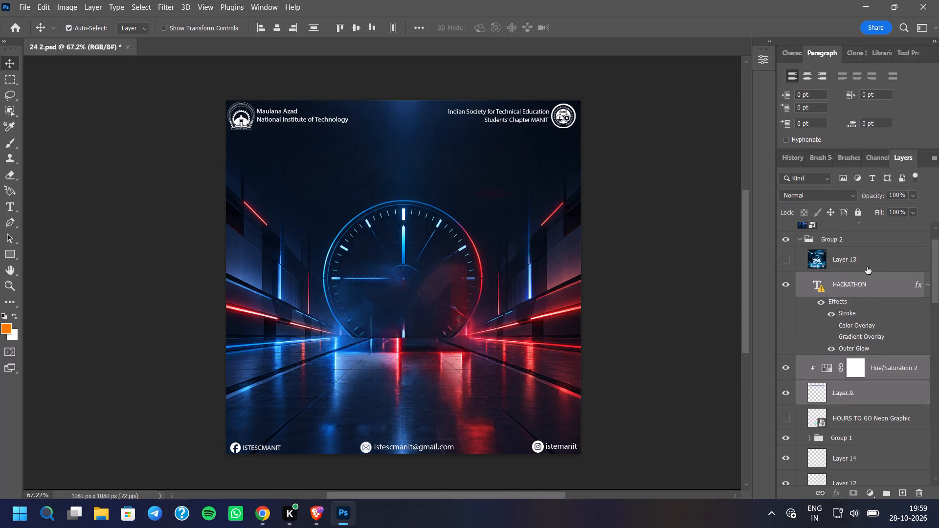
{"action": "left_click_drag", "start_coordinate": [846, 297], "coordinate": [835, 225]}
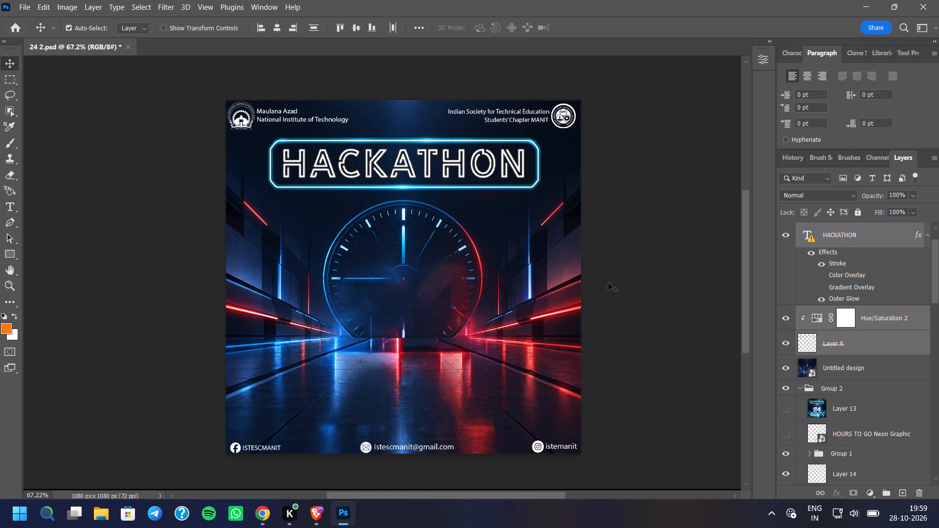
Shift the hue of Hue/Saturation 2 to recolour the neon frame around the HACKATHON title to deep blue.
{"action": "left_click", "coordinate": [816, 318]}
{"action": "double_click", "coordinate": [816, 318]}
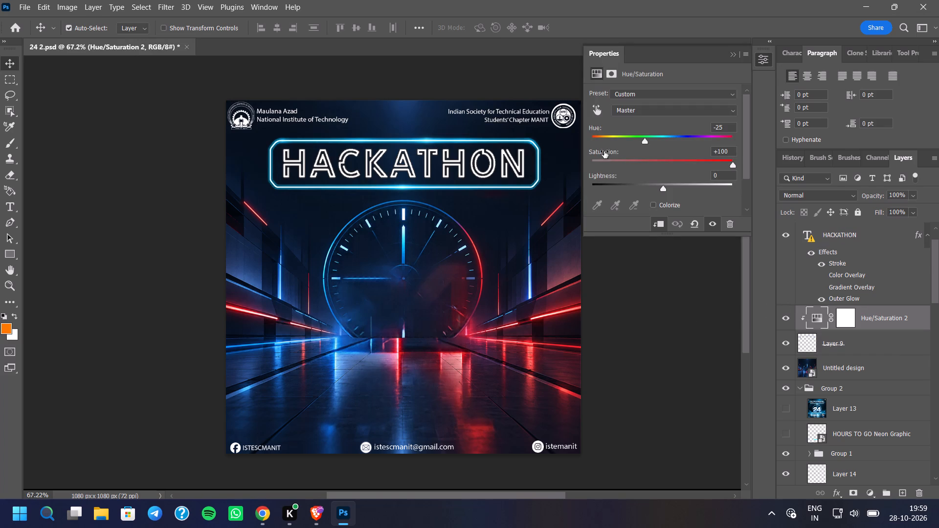
{"action": "left_click_drag", "start_coordinate": [648, 143], "coordinate": [628, 150]}
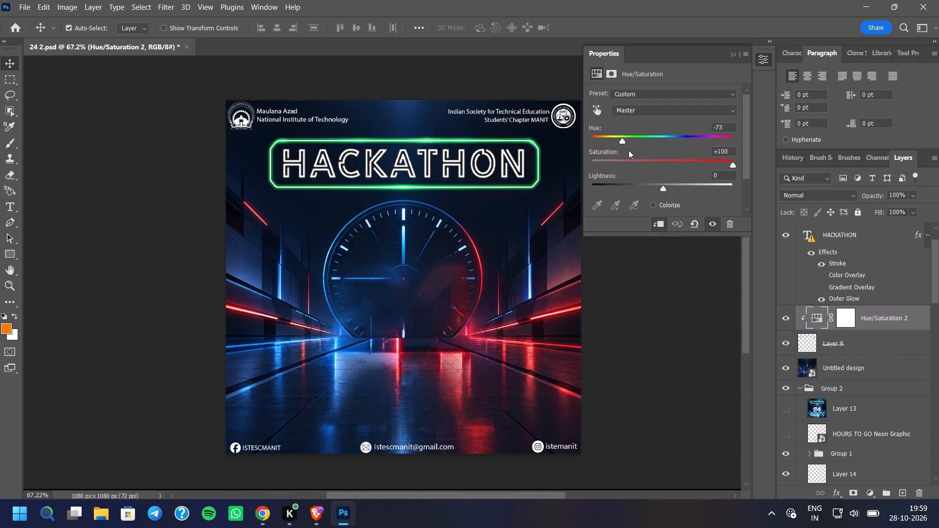
{"action": "left_click_drag", "start_coordinate": [628, 150], "coordinate": [691, 157]}
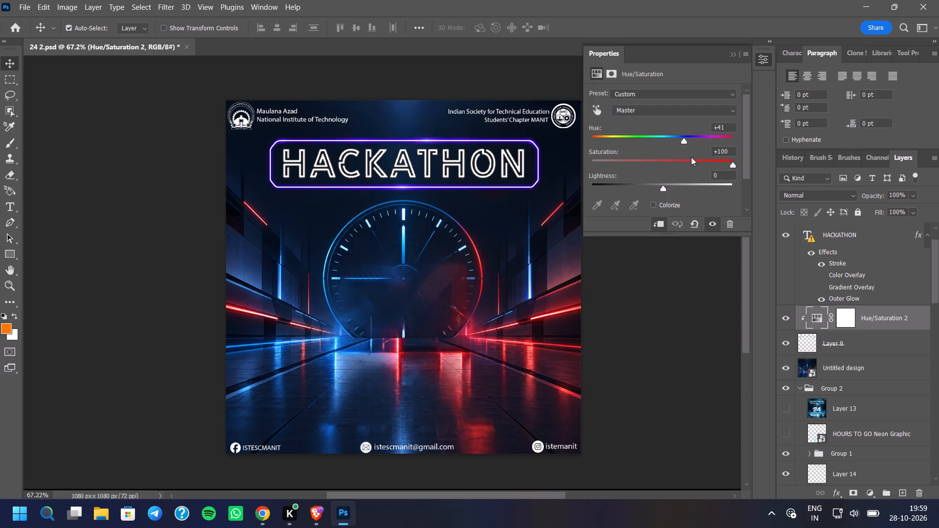
{"action": "left_click_drag", "start_coordinate": [691, 157], "coordinate": [722, 162]}
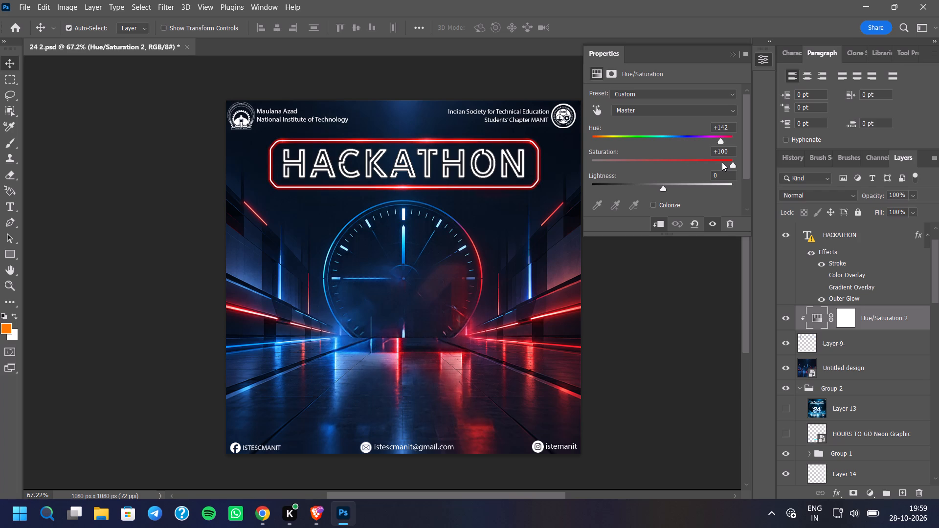
{"action": "left_click_drag", "start_coordinate": [722, 162], "coordinate": [696, 165]}
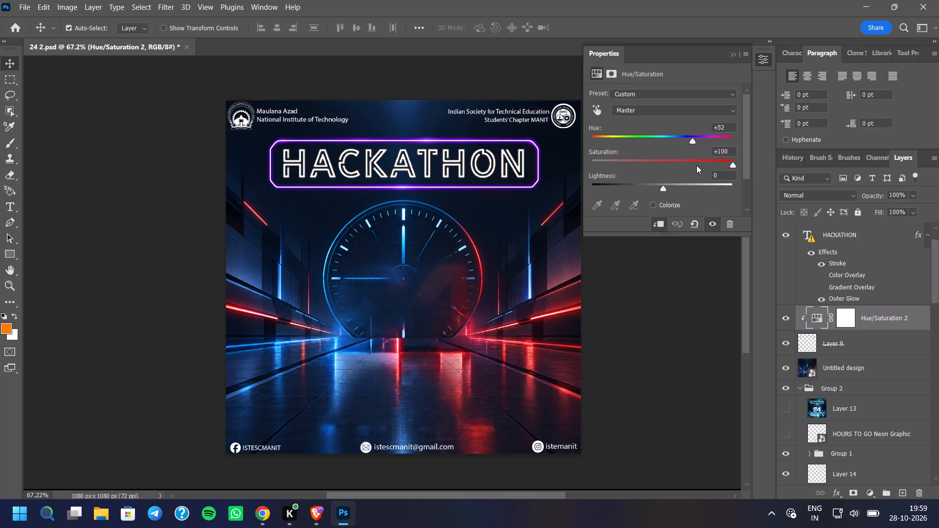
{"action": "left_click_drag", "start_coordinate": [696, 165], "coordinate": [707, 162]}
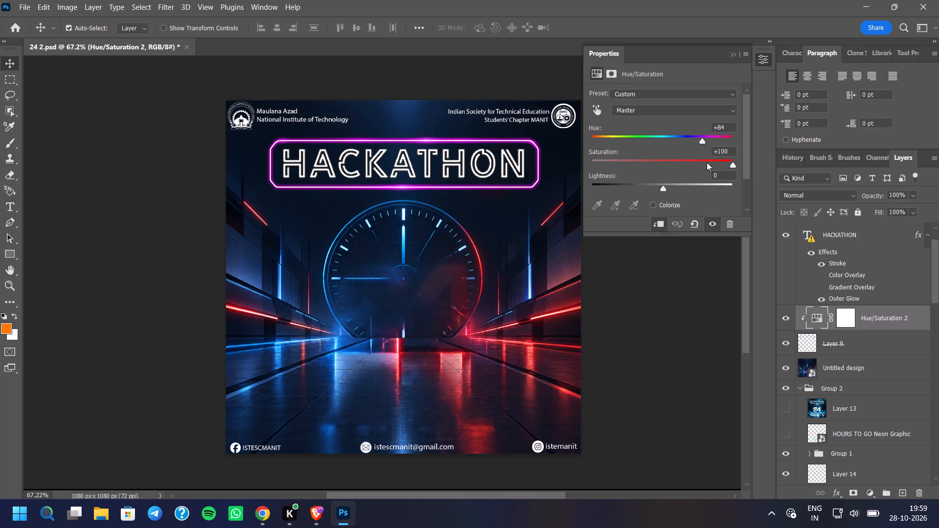
{"action": "left_click_drag", "start_coordinate": [707, 162], "coordinate": [705, 160]}
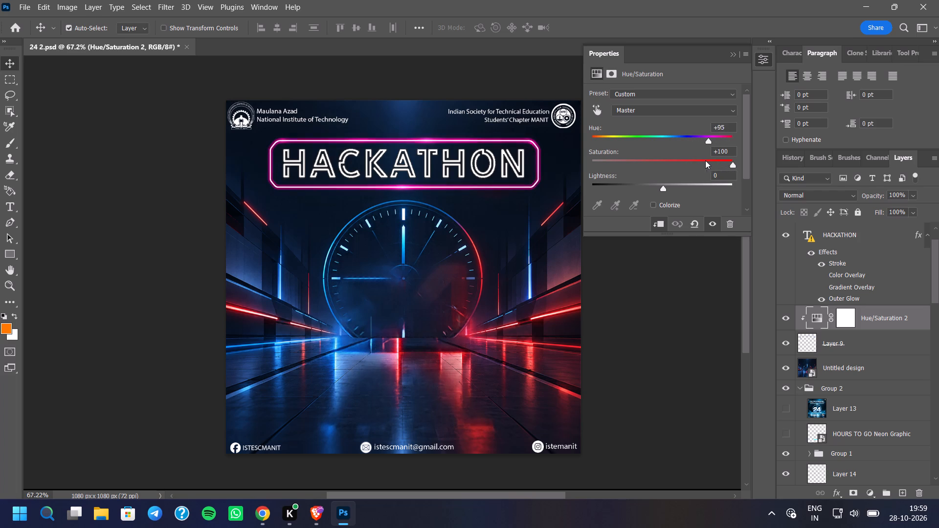
{"action": "left_click_drag", "start_coordinate": [705, 160], "coordinate": [692, 158]}
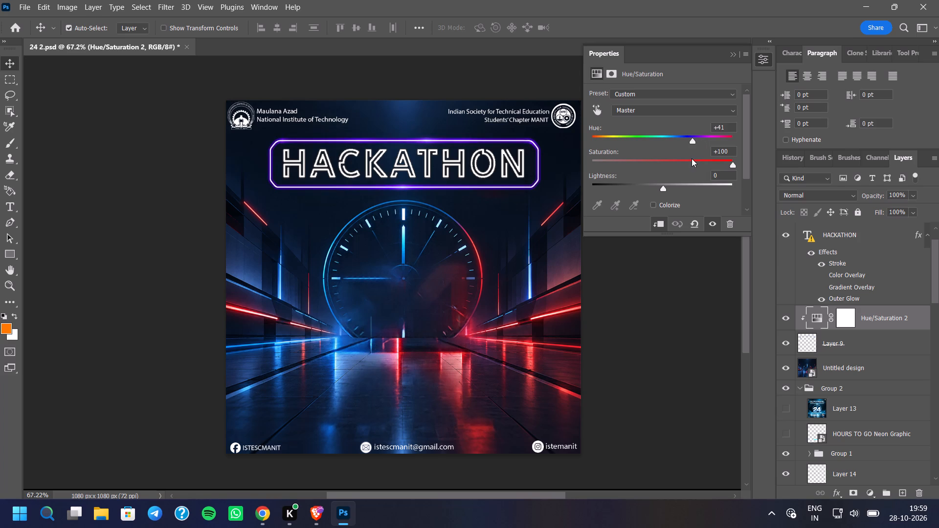
{"action": "left_click_drag", "start_coordinate": [692, 158], "coordinate": [668, 158]}
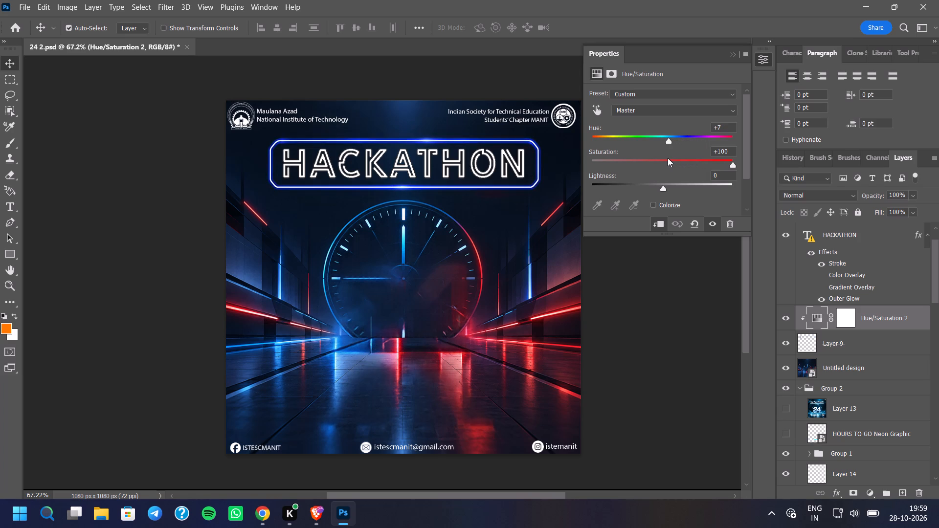
{"action": "left_click_drag", "start_coordinate": [668, 158], "coordinate": [664, 158]}
{"action": "left_click_drag", "start_coordinate": [698, 164], "coordinate": [692, 162]}
{"action": "left_click", "coordinate": [695, 286]}
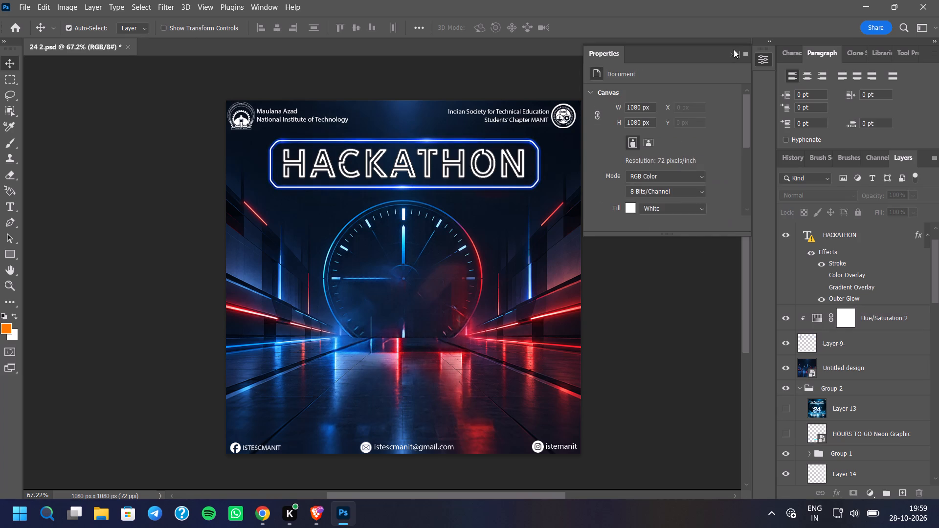
{"action": "left_click", "coordinate": [734, 54]}
{"action": "scroll", "coordinate": [466, 191], "scroll_direction": "up", "scroll_amount": 4}
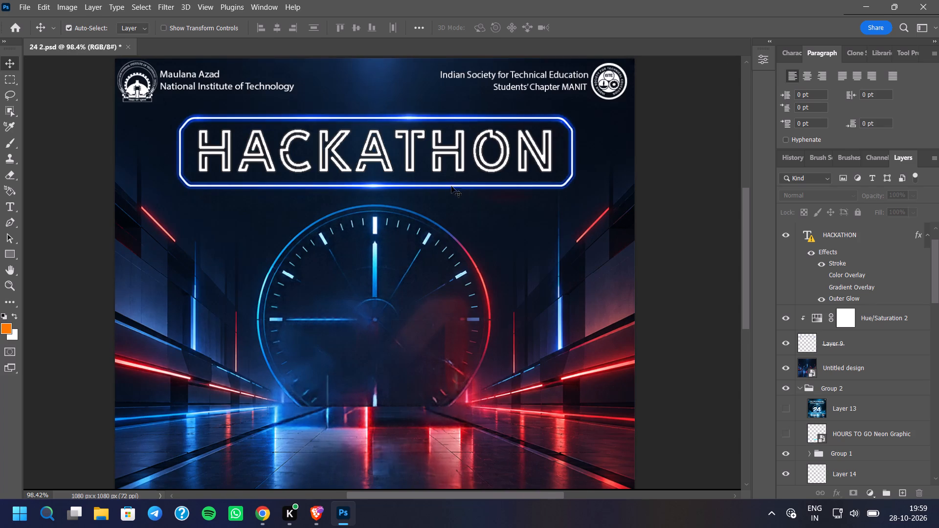
{"action": "scroll", "coordinate": [464, 189], "scroll_direction": "down", "scroll_amount": 5}
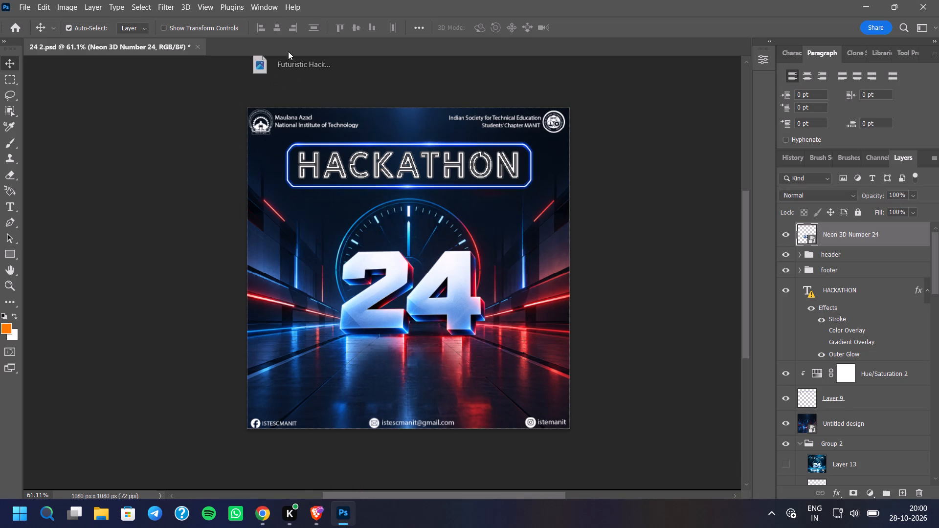
{"action": "scroll", "coordinate": [319, 255], "scroll_direction": "down", "scroll_amount": 3}
{"action": "scroll", "coordinate": [335, 265], "scroll_direction": "up", "scroll_amount": 2}
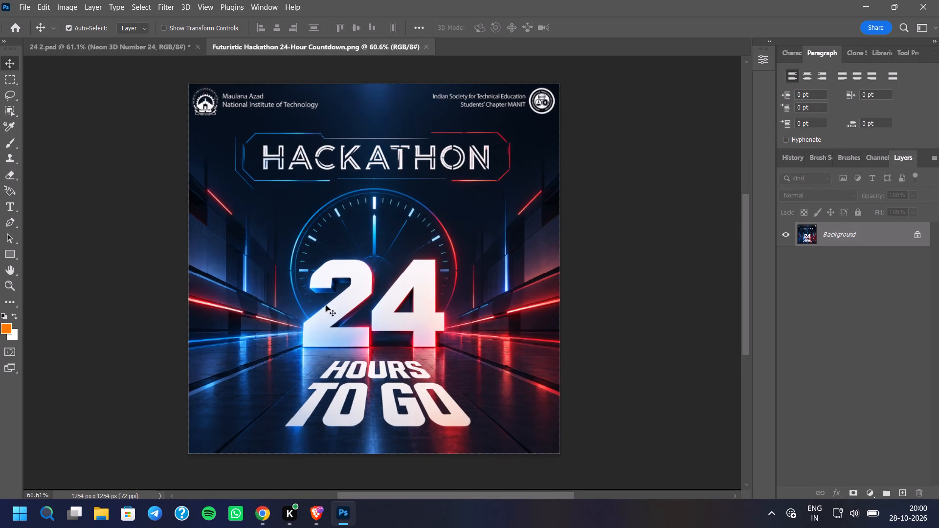
Marquee-select the 24 with its surrounding glow, stopping above HOURS, and copy it to a new layer.
{"action": "left_click", "coordinate": [5, 80]}
{"action": "scroll", "coordinate": [350, 391], "scroll_direction": "up", "scroll_amount": 5}
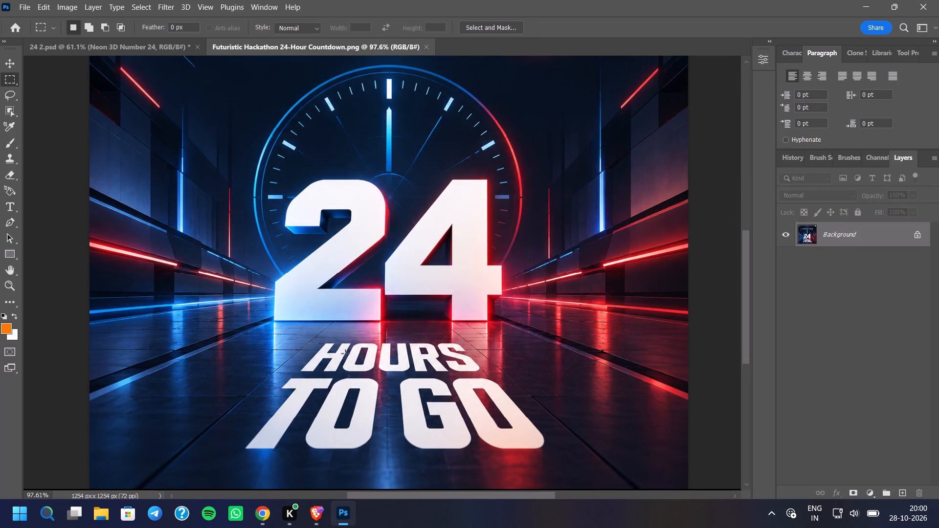
{"action": "left_click_drag", "start_coordinate": [252, 170], "coordinate": [356, 272]}
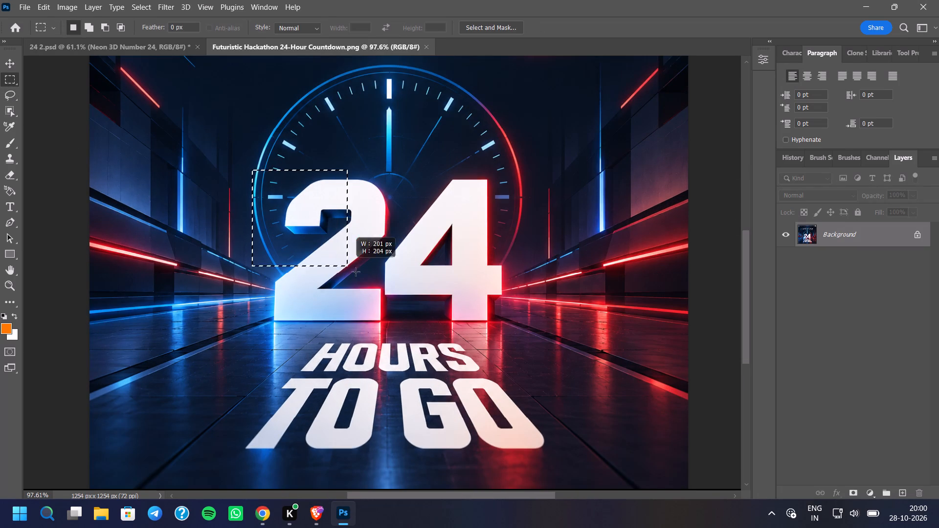
{"action": "left_click_drag", "start_coordinate": [356, 272], "coordinate": [533, 399]}
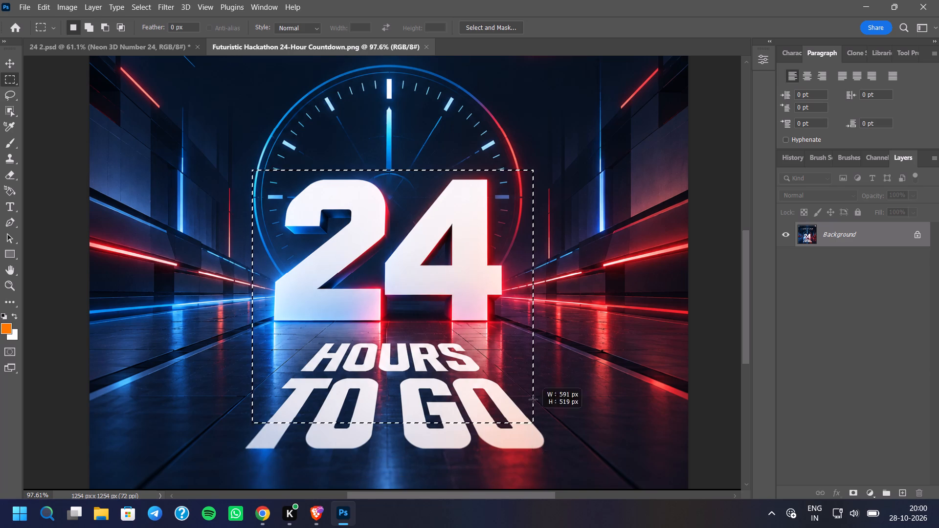
{"action": "left_click_drag", "start_coordinate": [533, 399], "coordinate": [534, 338]}
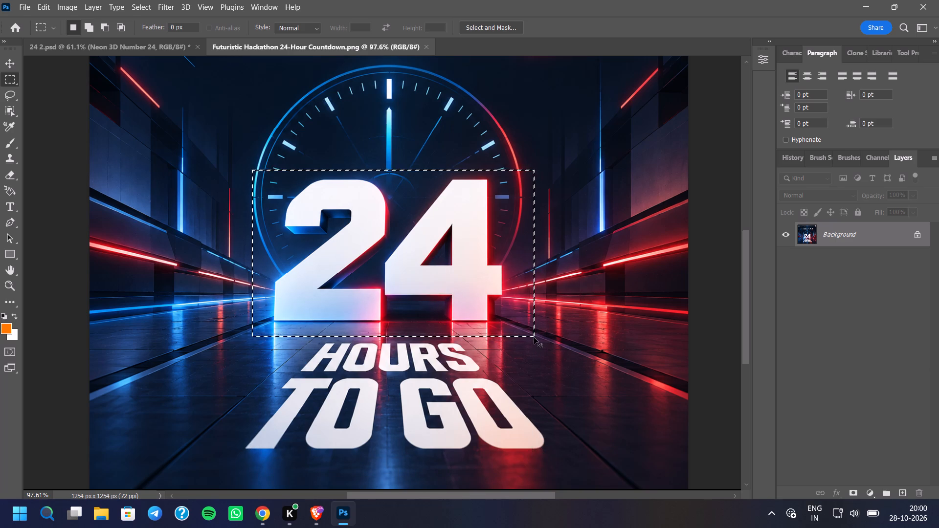
{"action": "key", "text": "ctrl+j"}
Bring the copied 24 layer into the 24 2.psd poster and hide the Neon 3D Number 24 layer.
{"action": "left_click_drag", "start_coordinate": [828, 233], "coordinate": [783, 265]}
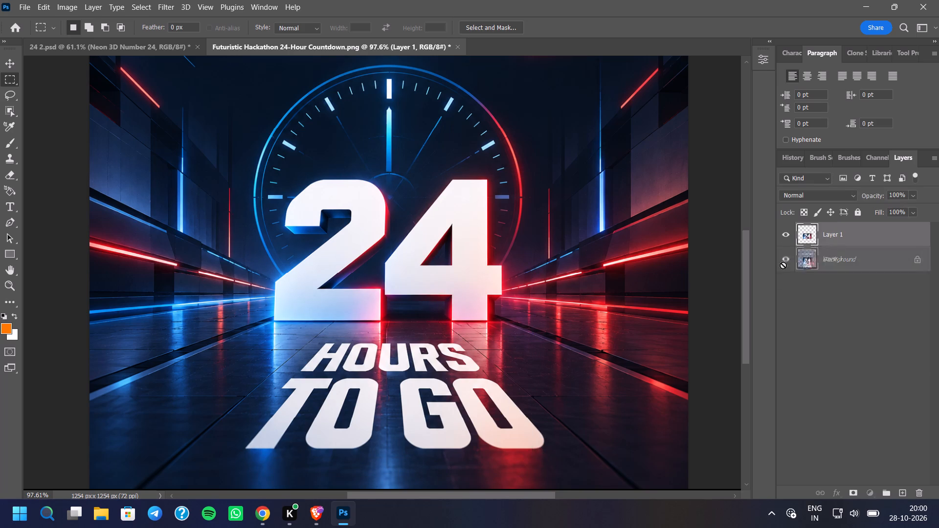
{"action": "left_click_drag", "start_coordinate": [783, 265], "coordinate": [383, 299]}
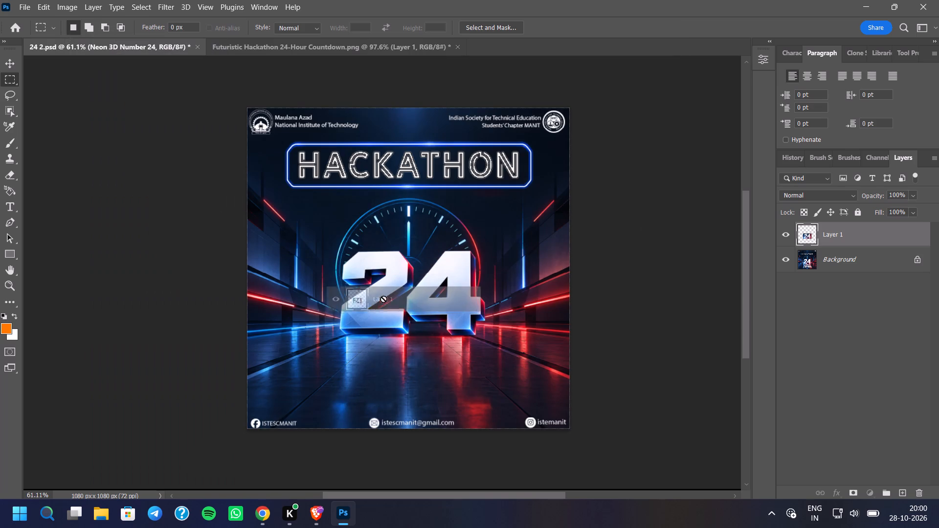
{"action": "left_click_drag", "start_coordinate": [383, 299], "coordinate": [390, 300]}
{"action": "left_click", "coordinate": [784, 265]}
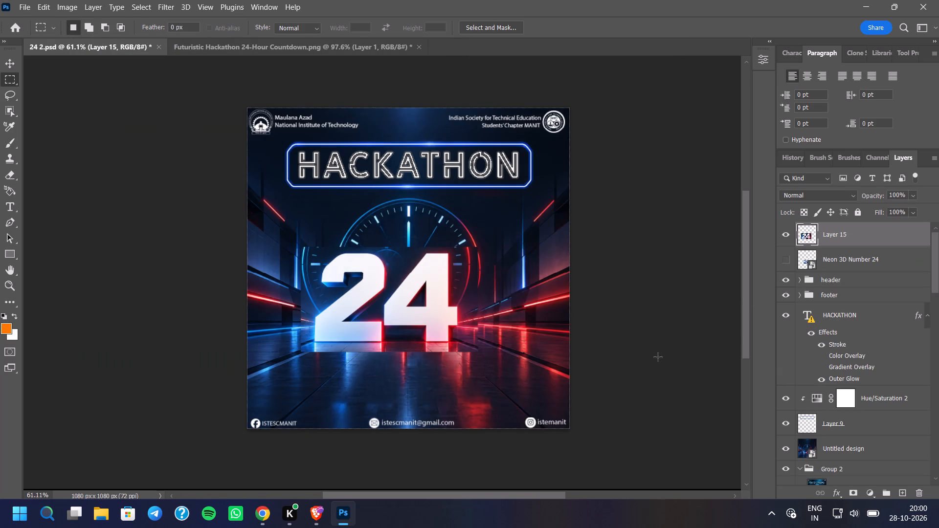
Scale the pasted 24 proportionally to about 86.5% and centre it over the lower half of the clock.
{"action": "key", "text": "ctrl+t"}
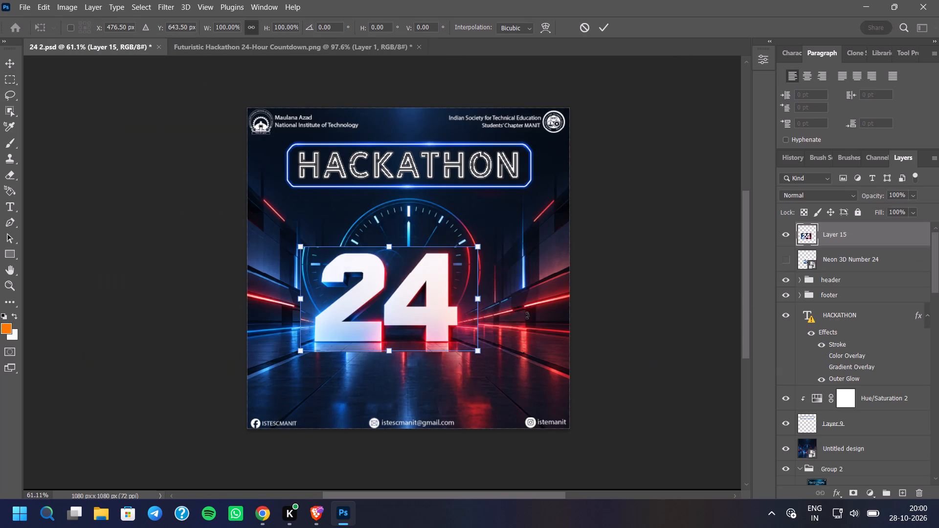
{"action": "left_click_drag", "start_coordinate": [385, 288], "coordinate": [408, 299]}
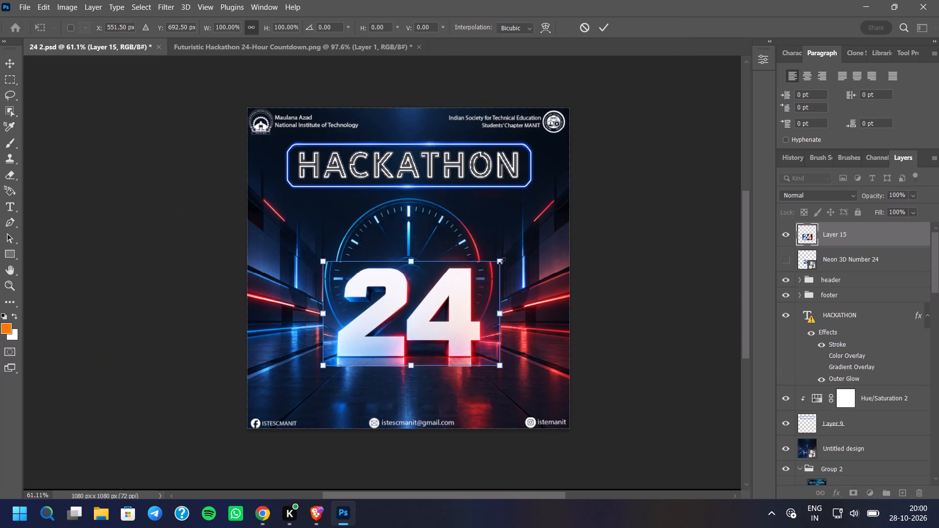
{"action": "left_click_drag", "start_coordinate": [502, 261], "coordinate": [480, 292]}
{"action": "left_click_drag", "start_coordinate": [442, 307], "coordinate": [450, 286]}
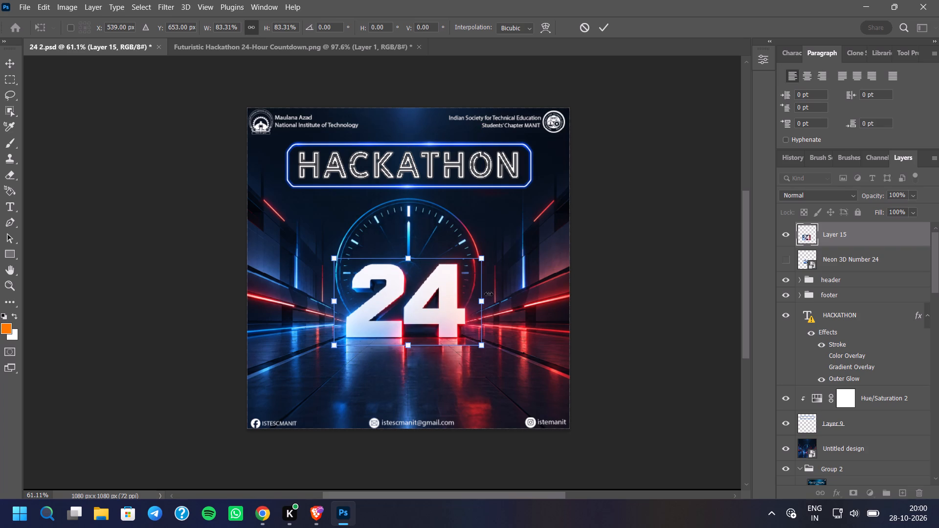
{"action": "left_click", "coordinate": [487, 302]}
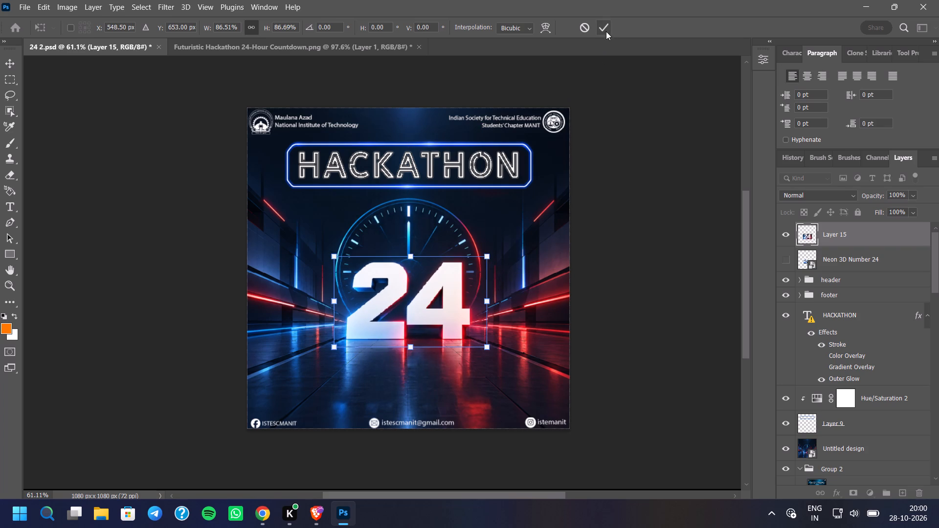
{"action": "left_click", "coordinate": [606, 25]}
Nudge the pasted 24 to X 547.5 px, Y 653 px so its clock lines match the background clock.
{"action": "scroll", "coordinate": [442, 287], "scroll_direction": "up", "scroll_amount": 4}
{"action": "scroll", "coordinate": [394, 255], "scroll_direction": "up", "scroll_amount": 5}
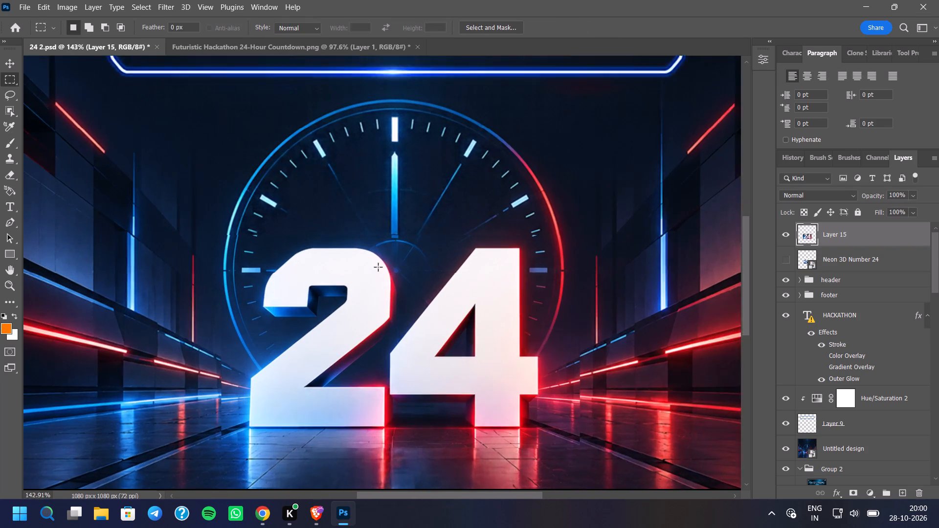
{"action": "scroll", "coordinate": [378, 267], "scroll_direction": "up", "scroll_amount": 1}
{"action": "key", "text": "ctrl+t"}
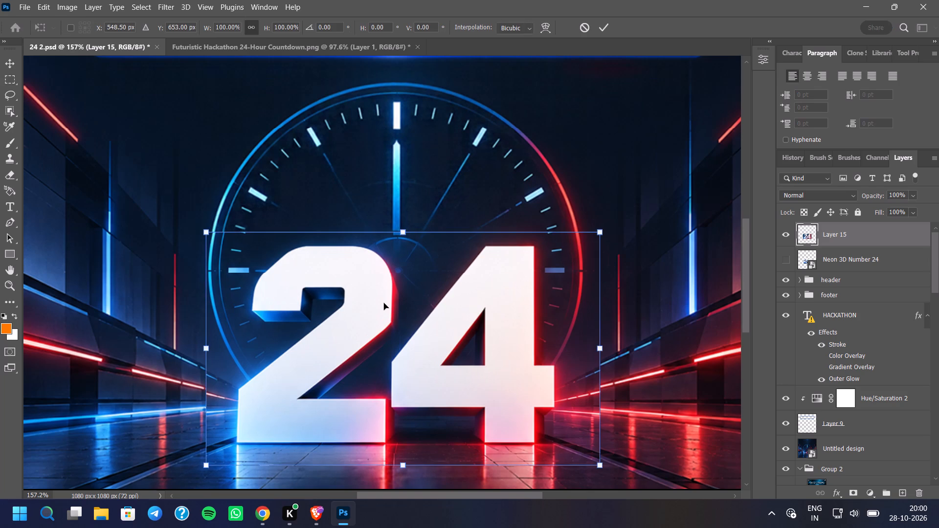
{"action": "key", "text": "Left"}
{"action": "key", "text": "Left"}
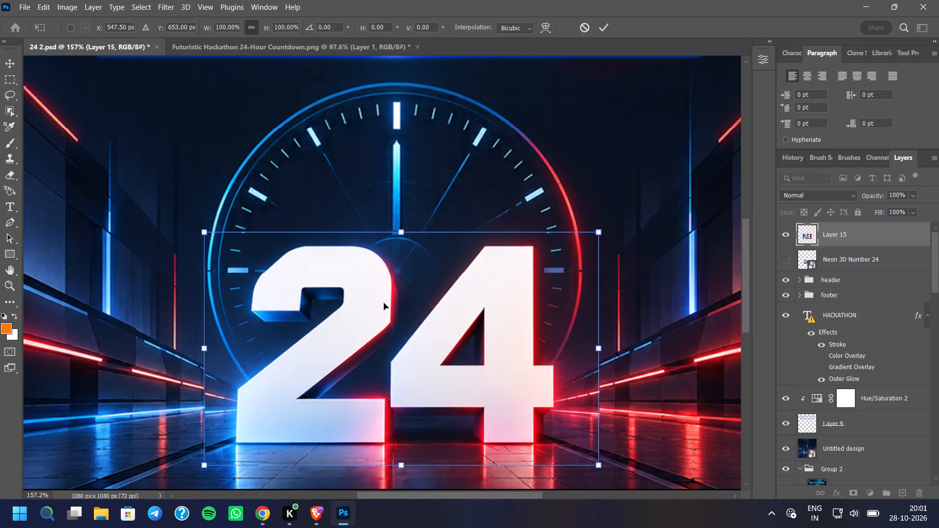
{"action": "key", "text": "Left"}
{"action": "key", "text": "Right"}
{"action": "key", "text": "Up"}
{"action": "key", "text": "Right"}
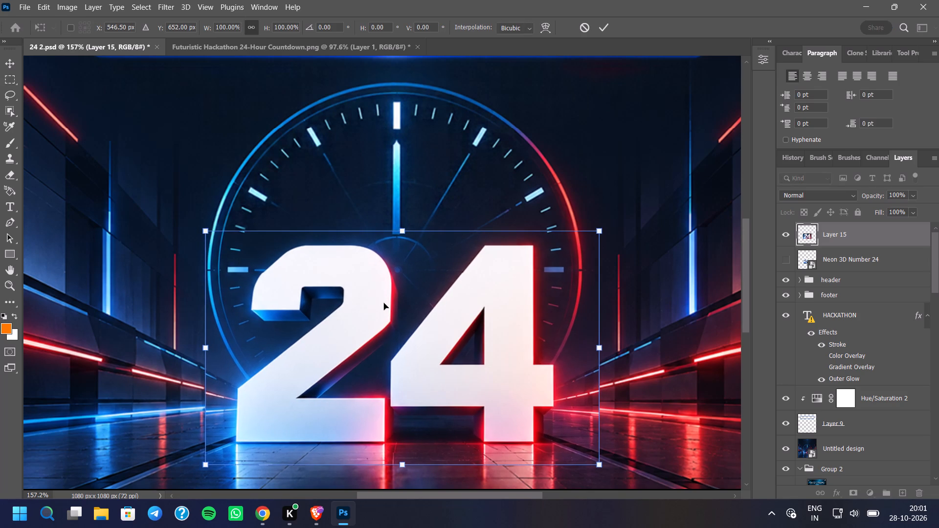
{"action": "key", "text": "Left"}
{"action": "key", "text": "Down"}
{"action": "key", "text": "Right"}
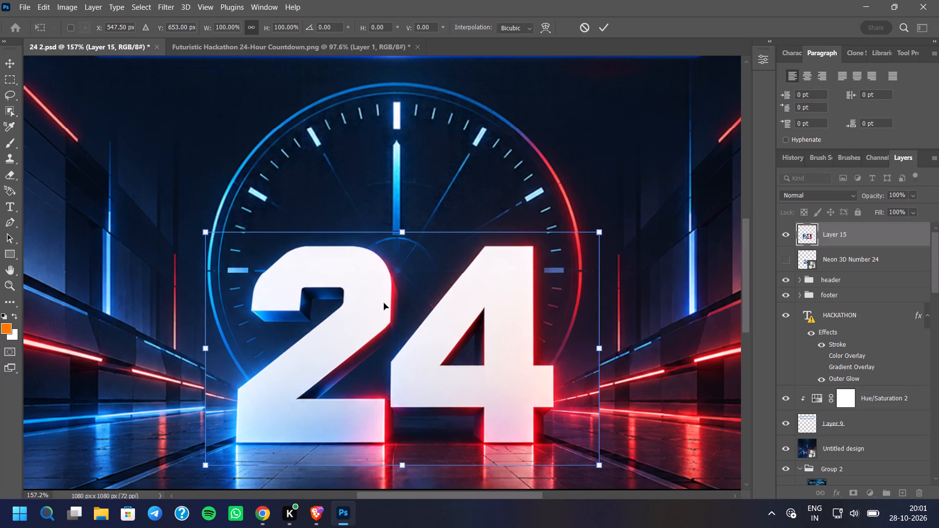
{"action": "key", "text": "Return"}
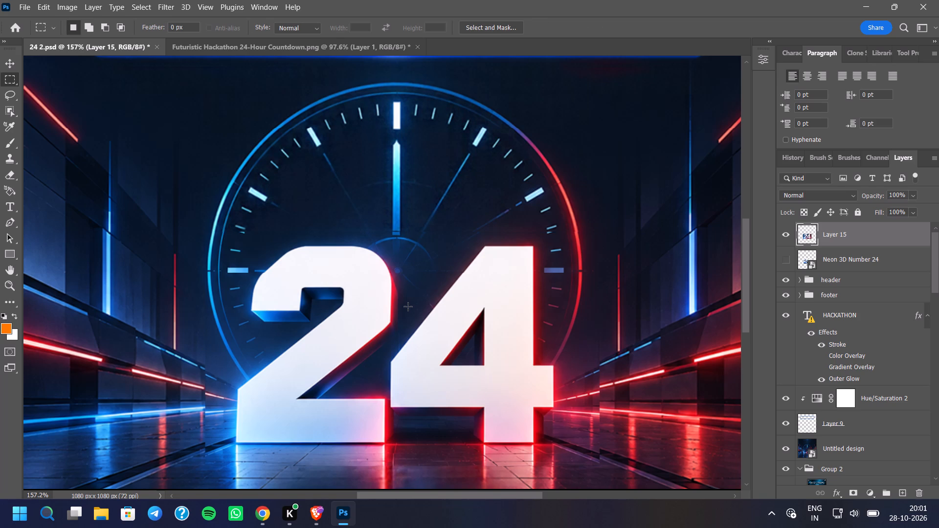
Add a layer mask to the pasted 24 layer.
{"action": "scroll", "coordinate": [396, 311], "scroll_direction": "down", "scroll_amount": 10}
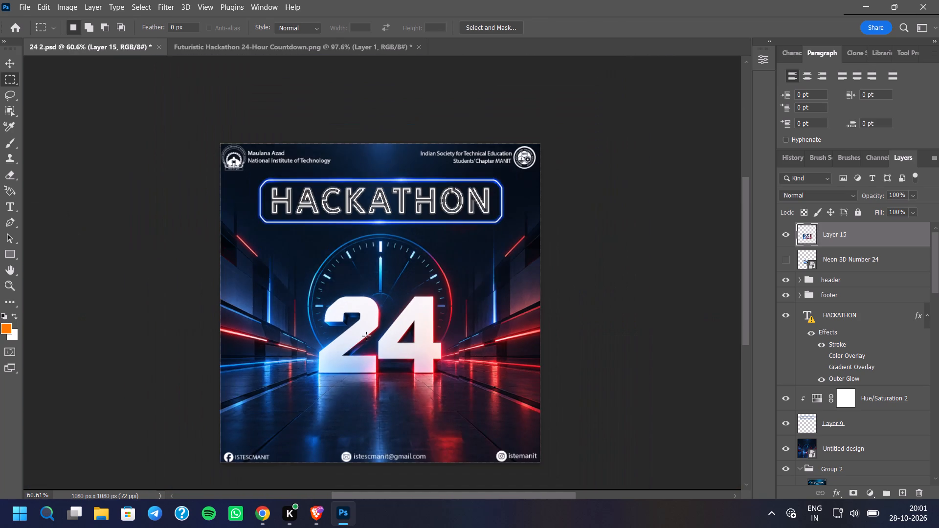
{"action": "scroll", "coordinate": [341, 396], "scroll_direction": "up", "scroll_amount": 7}
{"action": "scroll", "coordinate": [312, 365], "scroll_direction": "up", "scroll_amount": 3}
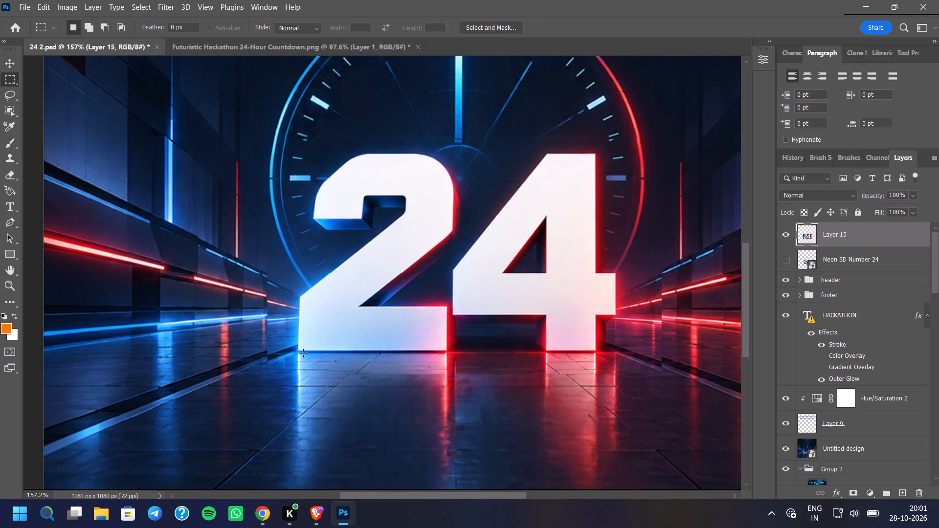
{"action": "left_click", "coordinate": [853, 492]}
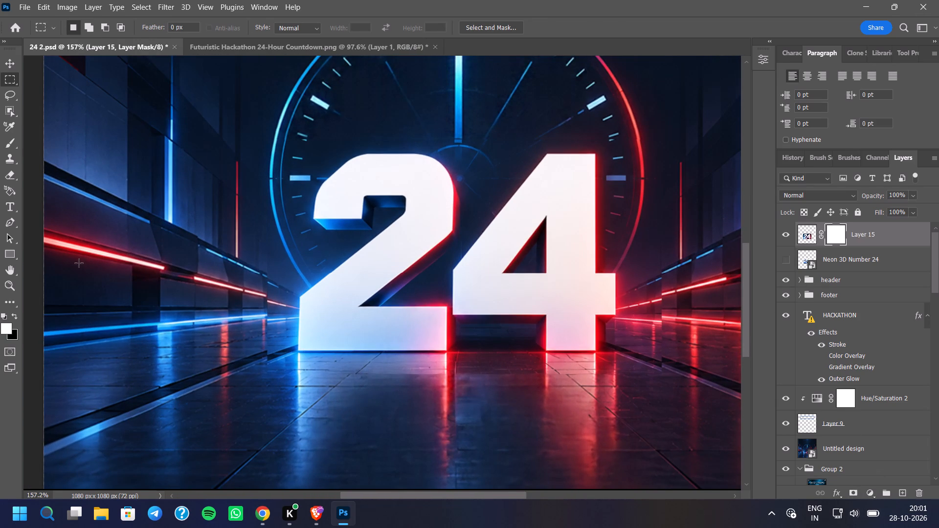
With a 48 px hard round eraser, mask out the pasted floor edge beside the base of the 2.
{"action": "left_click", "coordinate": [0, 176]}
{"action": "scroll", "coordinate": [207, 309], "scroll_direction": "up", "scroll_amount": 5}
{"action": "right_click", "coordinate": [197, 304]}
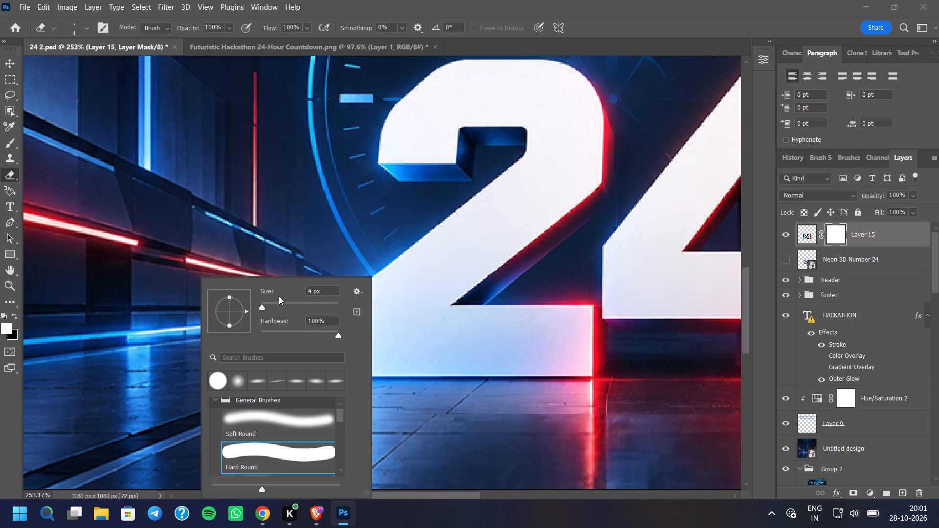
{"action": "left_click", "coordinate": [279, 307]}
{"action": "left_click", "coordinate": [46, 264]}
{"action": "left_click", "coordinate": [293, 374]}
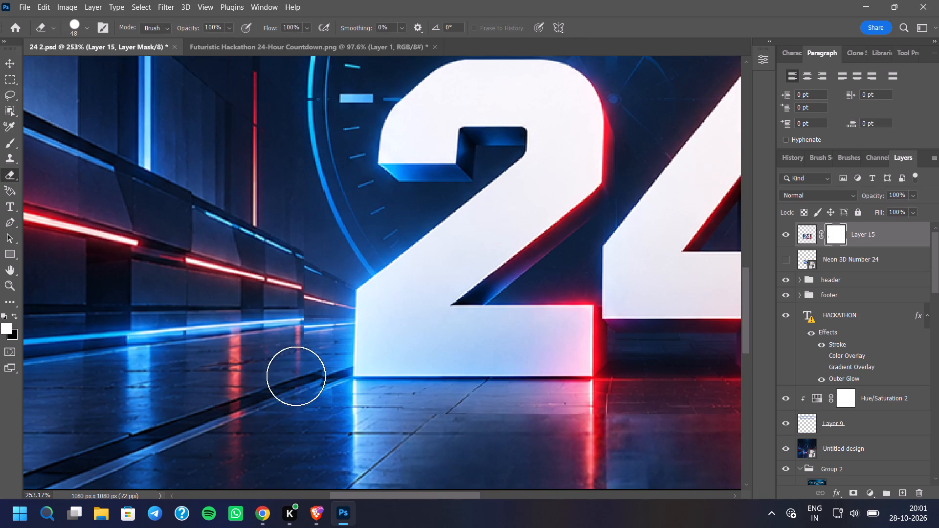
{"action": "left_click", "coordinate": [302, 377]}
{"action": "left_click", "coordinate": [307, 374]}
{"action": "left_click", "coordinate": [311, 371]}
{"action": "left_click", "coordinate": [319, 375]}
{"action": "left_click", "coordinate": [322, 374]}
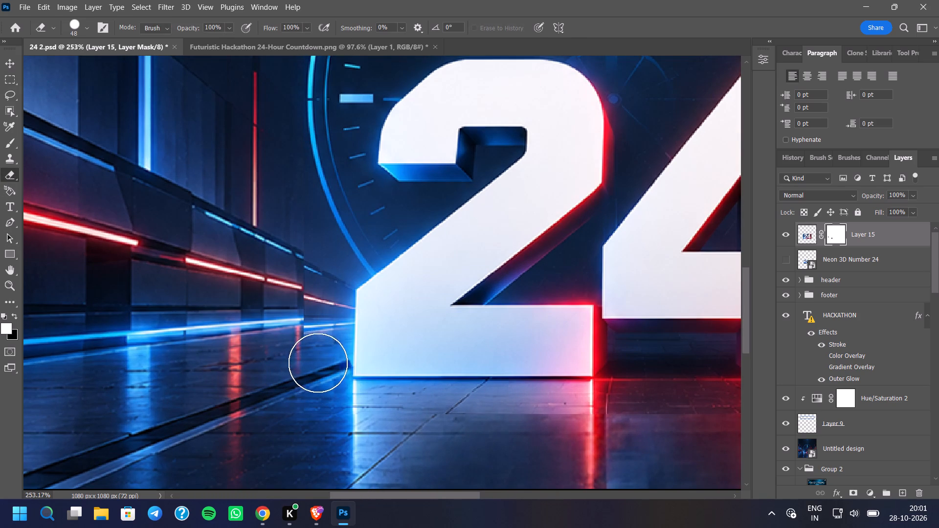
Mask out the pasted wall and light-strip edge along the outer side of the 2 so it blends into the background.
{"action": "left_click", "coordinate": [316, 357]}
{"action": "left_click", "coordinate": [315, 349]}
{"action": "left_click", "coordinate": [315, 342]}
{"action": "double_click", "coordinate": [315, 338]}
{"action": "left_click", "coordinate": [315, 331]}
{"action": "left_click", "coordinate": [315, 321]}
{"action": "left_click", "coordinate": [315, 314]}
{"action": "left_click", "coordinate": [315, 308]}
{"action": "left_click", "coordinate": [314, 300]}
{"action": "left_click", "coordinate": [313, 295]}
{"action": "left_click", "coordinate": [312, 289]}
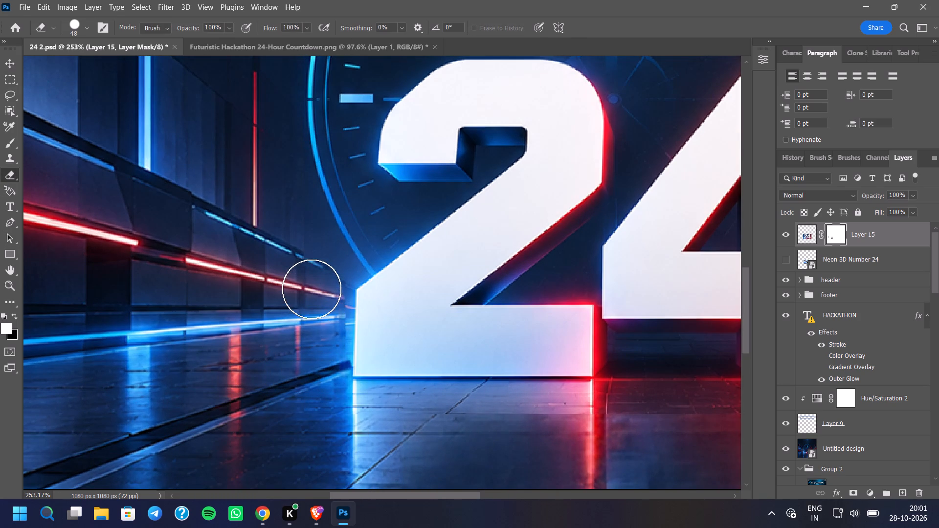
{"action": "double_click", "coordinate": [312, 286]}
{"action": "double_click", "coordinate": [312, 283]}
{"action": "triple_click", "coordinate": [312, 278]}
{"action": "left_click", "coordinate": [313, 278]}
{"action": "double_click", "coordinate": [318, 281]}
{"action": "double_click", "coordinate": [321, 284]}
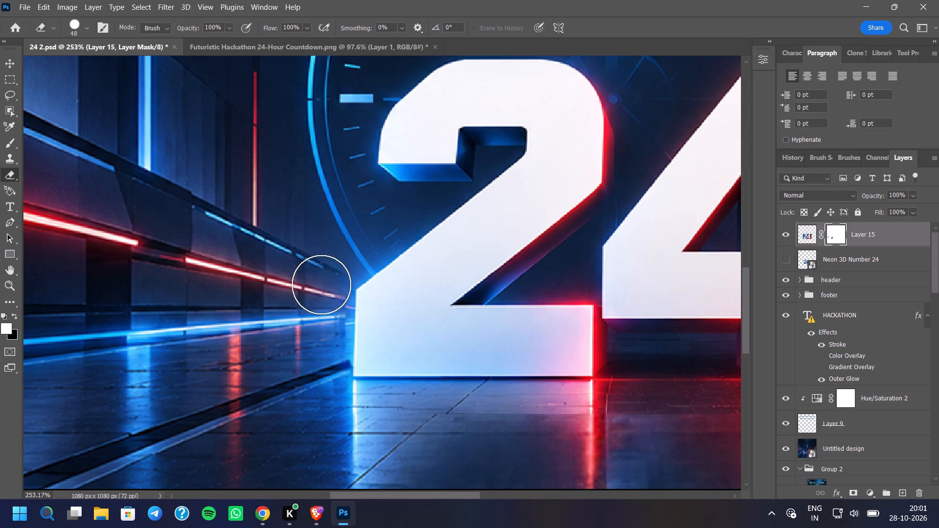
{"action": "left_click", "coordinate": [321, 293]}
{"action": "left_click", "coordinate": [321, 300]}
{"action": "left_click", "coordinate": [321, 305]}
{"action": "left_click", "coordinate": [321, 311]}
{"action": "left_click", "coordinate": [320, 318]}
{"action": "left_click", "coordinate": [320, 322]}
{"action": "left_click", "coordinate": [321, 328]}
{"action": "left_click", "coordinate": [321, 330]}
{"action": "left_click", "coordinate": [323, 337]}
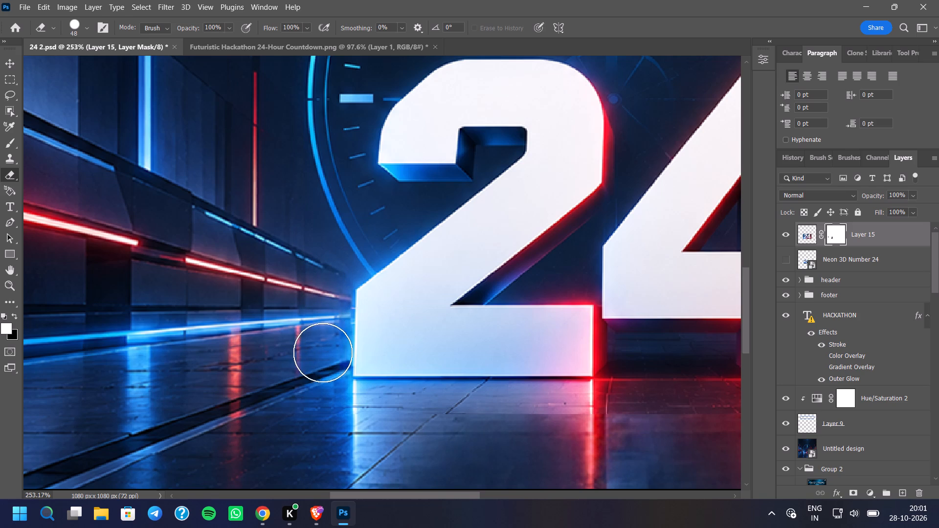
Mask out the pasted floor area on the outer side of the 4's base.
{"action": "scroll", "coordinate": [269, 357], "scroll_direction": "down", "scroll_amount": 10}
{"action": "scroll", "coordinate": [529, 393], "scroll_direction": "up", "scroll_amount": 2}
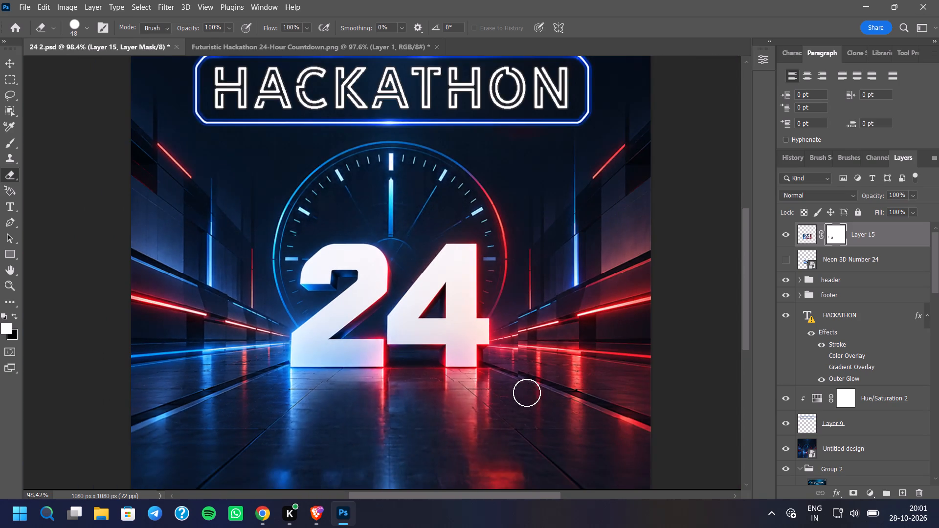
{"action": "scroll", "coordinate": [527, 393], "scroll_direction": "up", "scroll_amount": 10}
{"action": "left_click", "coordinate": [506, 357]}
{"action": "left_click", "coordinate": [504, 349]}
{"action": "left_click", "coordinate": [497, 342]}
{"action": "left_click", "coordinate": [490, 332]}
{"action": "left_click_drag", "start_coordinate": [477, 323], "coordinate": [468, 323]}
{"action": "left_click", "coordinate": [466, 321]}
{"action": "left_click", "coordinate": [456, 317]}
{"action": "left_click", "coordinate": [453, 317]}
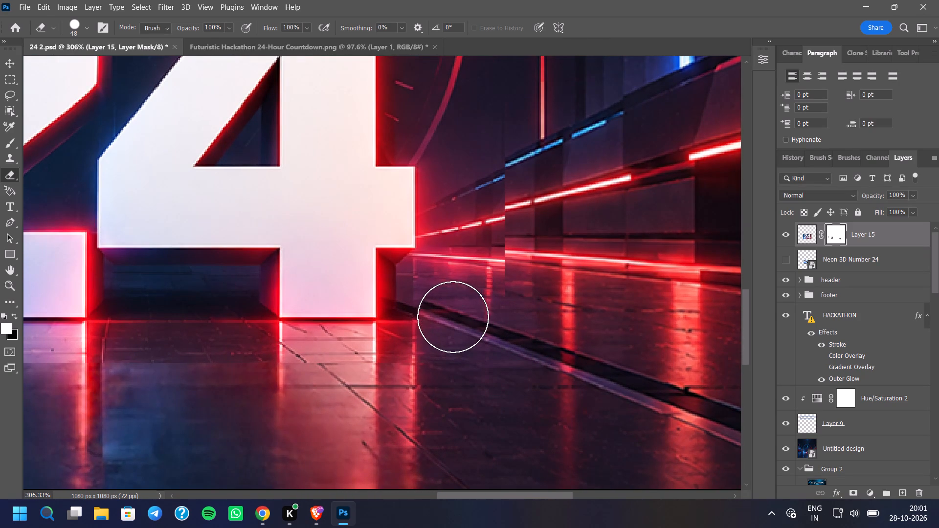
{"action": "left_click", "coordinate": [452, 314]}
{"action": "left_click", "coordinate": [450, 307]}
{"action": "double_click", "coordinate": [449, 304]}
{"action": "left_click", "coordinate": [448, 301]}
Mask out the pasted edge cutting across the red and blue light strips beside the 4.
{"action": "left_click_drag", "start_coordinate": [454, 297], "coordinate": [459, 297]}
{"action": "left_click", "coordinate": [470, 291]}
{"action": "left_click", "coordinate": [478, 286]}
{"action": "left_click", "coordinate": [484, 281]}
{"action": "left_click", "coordinate": [482, 269]}
{"action": "left_click", "coordinate": [480, 244]}
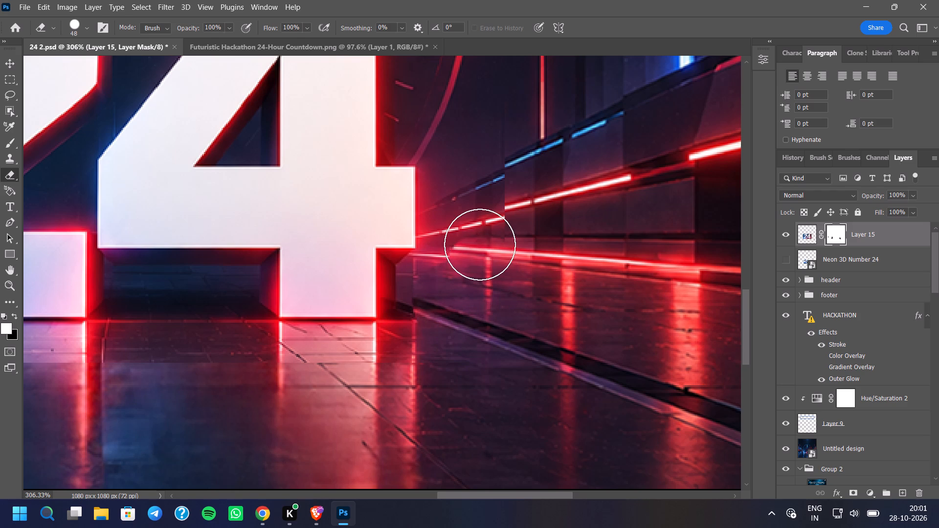
{"action": "left_click", "coordinate": [480, 239]}
{"action": "double_click", "coordinate": [480, 215]}
{"action": "left_click", "coordinate": [481, 212]}
{"action": "left_click", "coordinate": [481, 209]}
{"action": "double_click", "coordinate": [482, 198]}
{"action": "left_click_drag", "start_coordinate": [483, 198], "coordinate": [481, 214]}
{"action": "left_click_drag", "start_coordinate": [480, 219], "coordinate": [479, 226]}
{"action": "left_click_drag", "start_coordinate": [478, 235], "coordinate": [478, 267]}
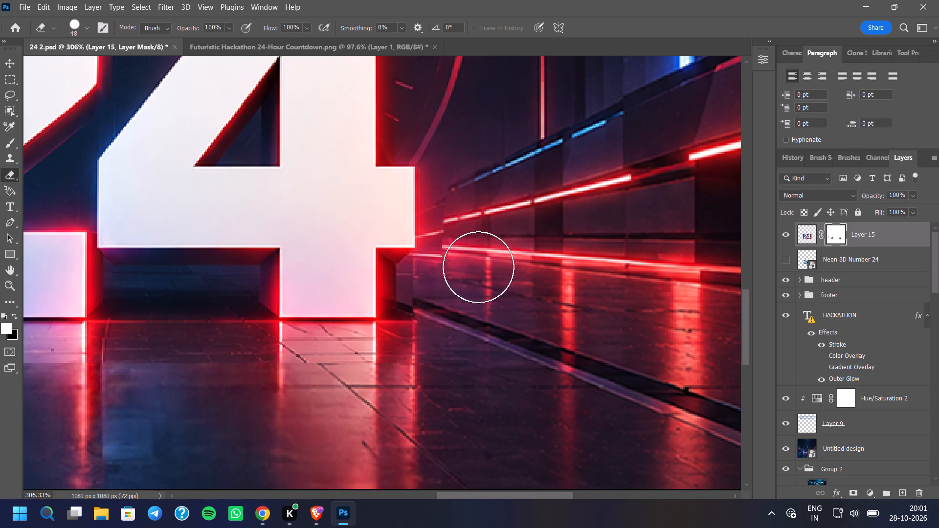
Mask out the remaining pasted floor between the 4's base and the lower red light strip.
{"action": "left_click", "coordinate": [476, 269]}
{"action": "left_click", "coordinate": [468, 274]}
{"action": "double_click", "coordinate": [464, 275]}
{"action": "triple_click", "coordinate": [460, 274]}
{"action": "left_click_drag", "start_coordinate": [460, 274], "coordinate": [457, 282]}
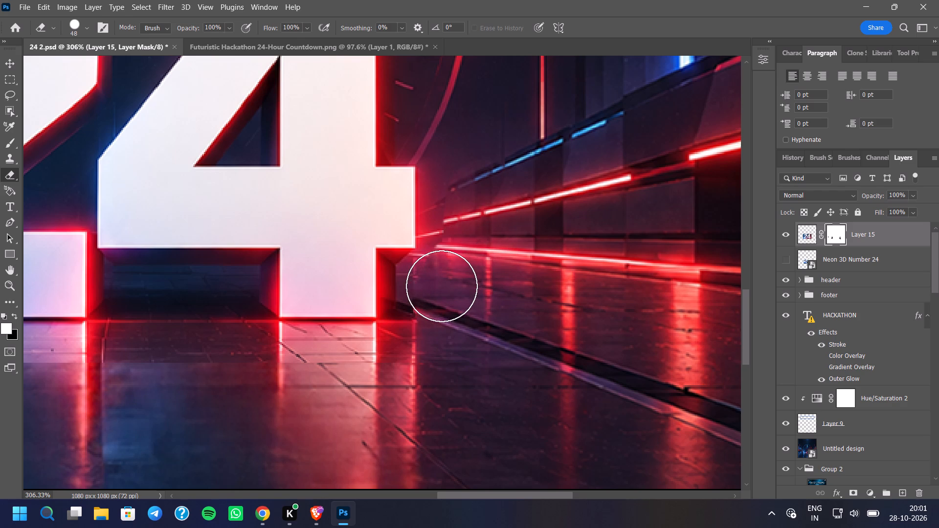
{"action": "left_click", "coordinate": [437, 286]}
{"action": "left_click", "coordinate": [435, 289]}
{"action": "left_click", "coordinate": [463, 271]}
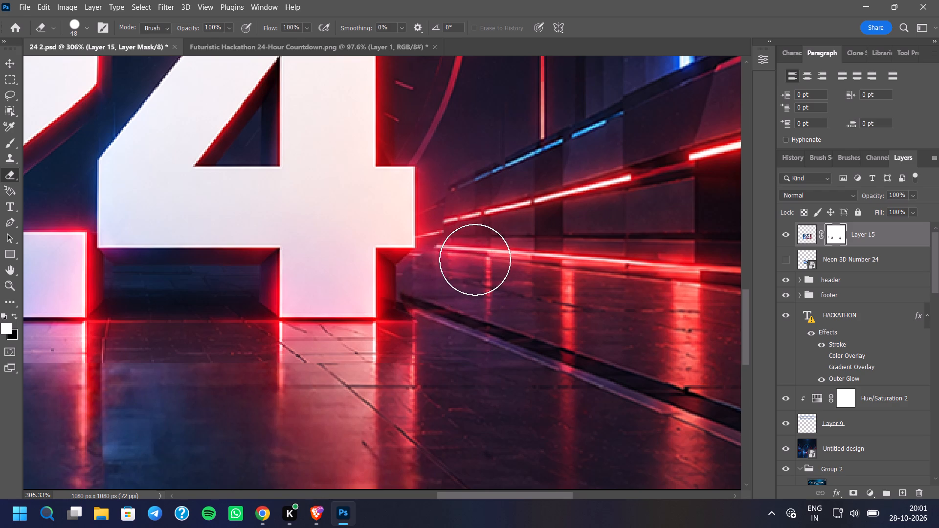
Clean up the mask along the wall and blue light strip beside the 4's crossbar.
{"action": "scroll", "coordinate": [443, 354], "scroll_direction": "down", "scroll_amount": 9}
{"action": "scroll", "coordinate": [477, 286], "scroll_direction": "up", "scroll_amount": 8}
{"action": "scroll", "coordinate": [477, 286], "scroll_direction": "down", "scroll_amount": 1}
{"action": "scroll", "coordinate": [477, 286], "scroll_direction": "up", "scroll_amount": 6}
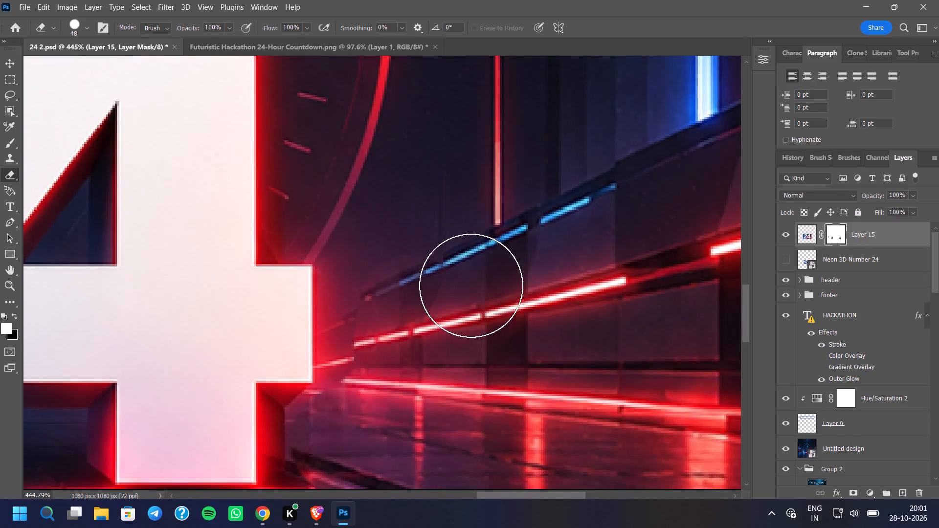
{"action": "left_click", "coordinate": [454, 294]}
{"action": "left_click_drag", "start_coordinate": [451, 301], "coordinate": [449, 307]}
{"action": "left_click_drag", "start_coordinate": [444, 309], "coordinate": [441, 314]}
{"action": "left_click", "coordinate": [421, 299]}
{"action": "left_click", "coordinate": [419, 295]}
{"action": "left_click", "coordinate": [418, 290]}
{"action": "left_click", "coordinate": [416, 274]}
{"action": "left_click", "coordinate": [414, 262]}
{"action": "left_click", "coordinate": [416, 248]}
{"action": "left_click", "coordinate": [421, 239]}
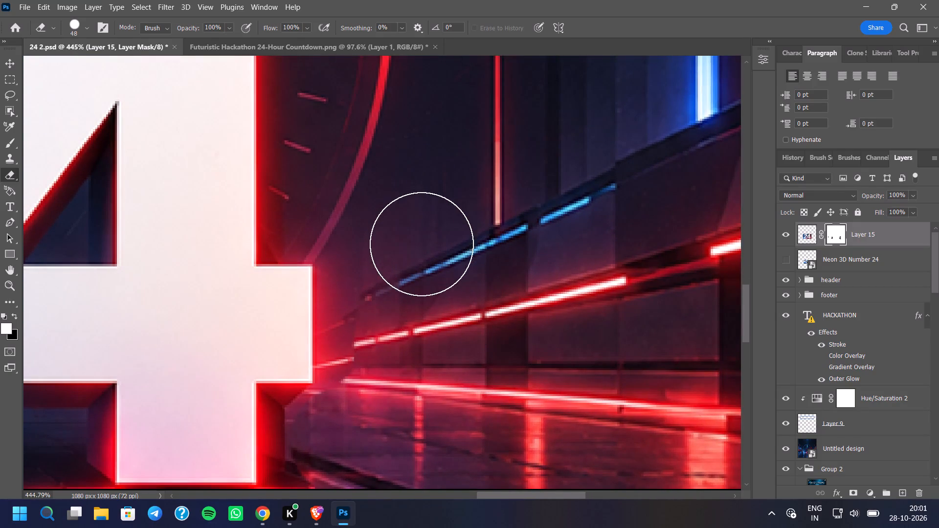
{"action": "scroll", "coordinate": [428, 294], "scroll_direction": "down", "scroll_amount": 16}
{"action": "scroll", "coordinate": [375, 251], "scroll_direction": "down", "scroll_amount": 10}
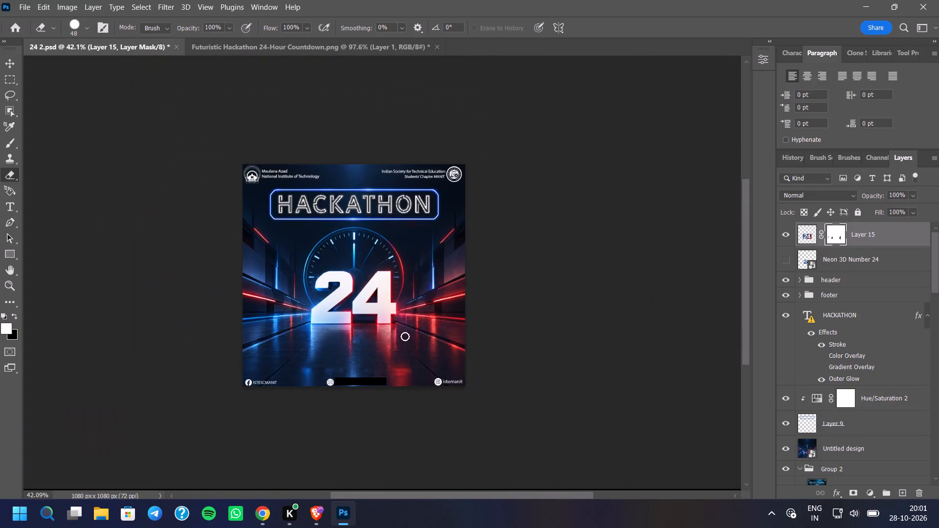
In the Futuristic Hackathon 24-Hour Countdown document, marquee-select the HOURS TO GO text on the Background and copy it to a new layer.
{"action": "scroll", "coordinate": [377, 330], "scroll_direction": "up", "scroll_amount": 6}
{"action": "scroll", "coordinate": [341, 294], "scroll_direction": "down", "scroll_amount": 1}
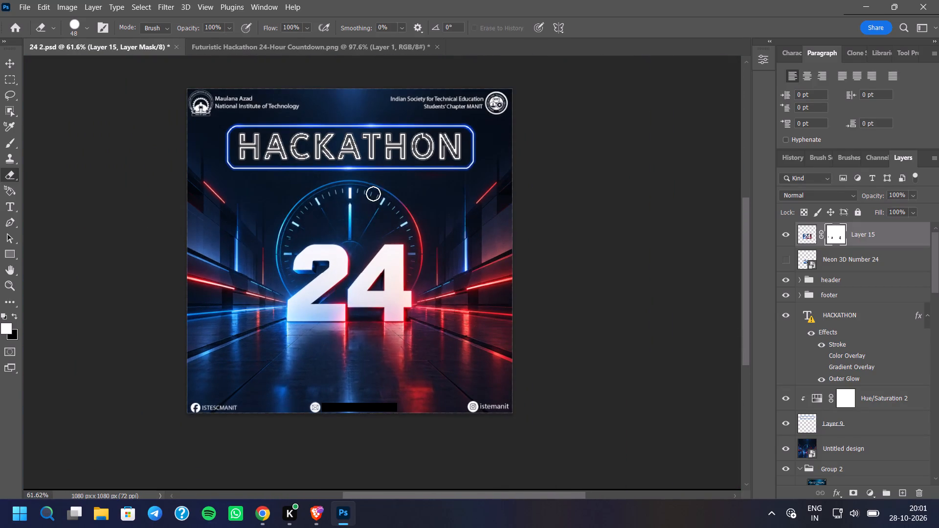
{"action": "left_click", "coordinate": [329, 52]}
{"action": "left_click", "coordinate": [828, 262]}
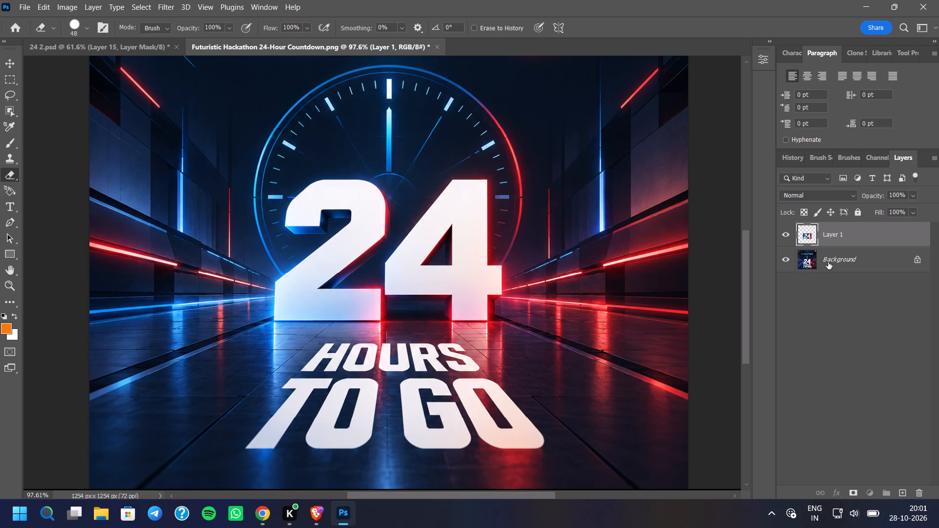
{"action": "scroll", "coordinate": [422, 311], "scroll_direction": "down", "scroll_amount": 5}
{"action": "left_click", "coordinate": [13, 83]}
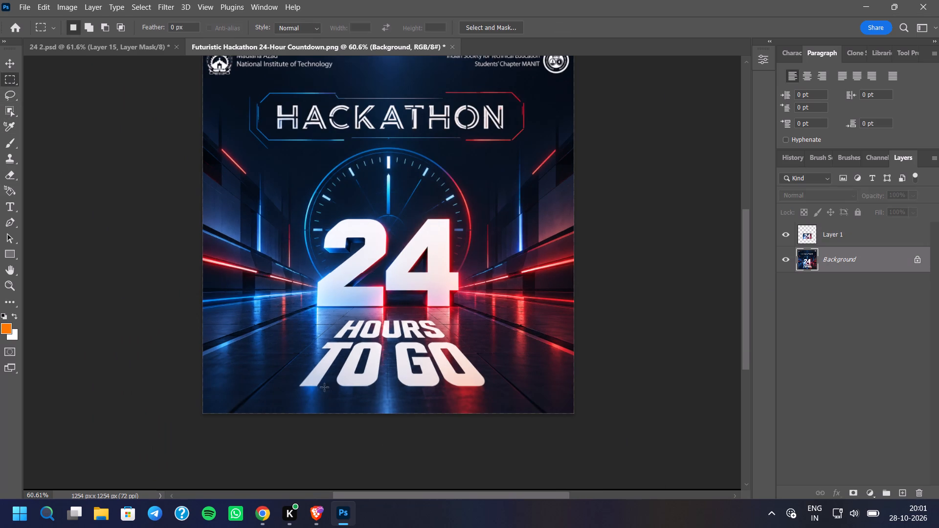
{"action": "scroll", "coordinate": [365, 417], "scroll_direction": "up", "scroll_amount": 4}
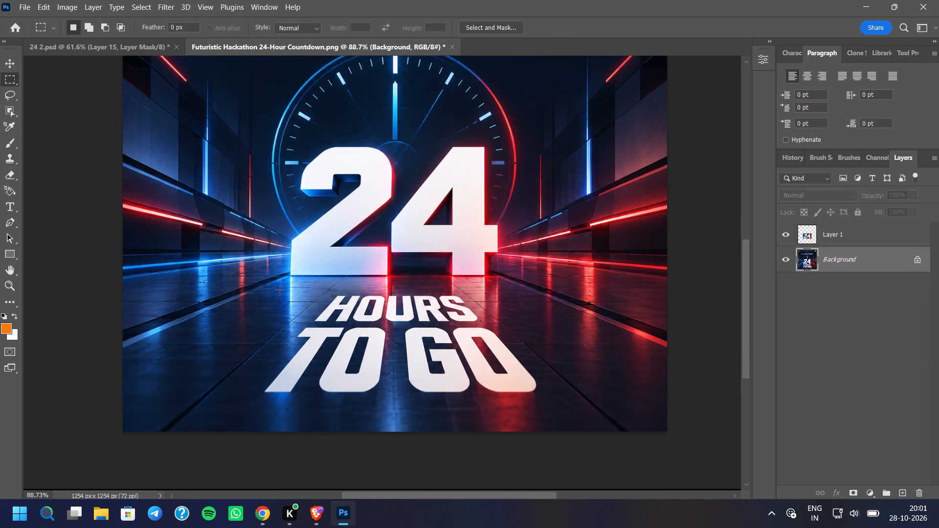
{"action": "left_click_drag", "start_coordinate": [276, 289], "coordinate": [298, 317]}
{"action": "left_click", "coordinate": [268, 320]}
{"action": "left_click_drag", "start_coordinate": [258, 285], "coordinate": [555, 425]}
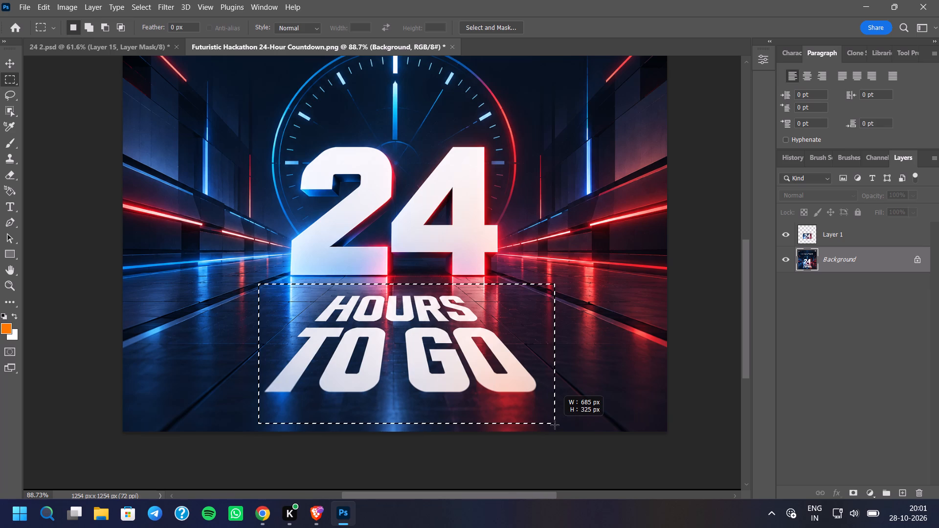
{"action": "left_click_drag", "start_coordinate": [555, 425], "coordinate": [550, 412]}
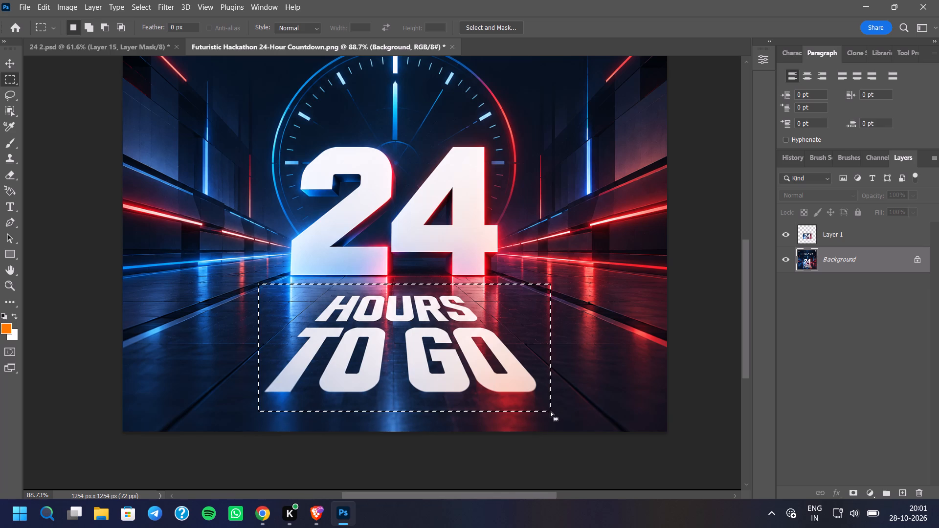
{"action": "left_click_drag", "start_coordinate": [479, 385], "coordinate": [484, 394]}
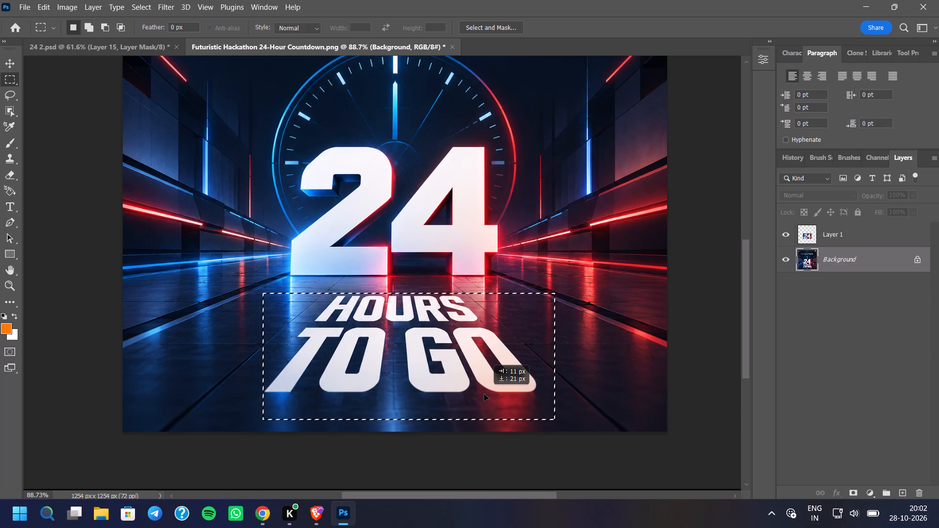
{"action": "left_click_drag", "start_coordinate": [484, 394], "coordinate": [478, 392]}
{"action": "key", "text": "ctrl+j"}
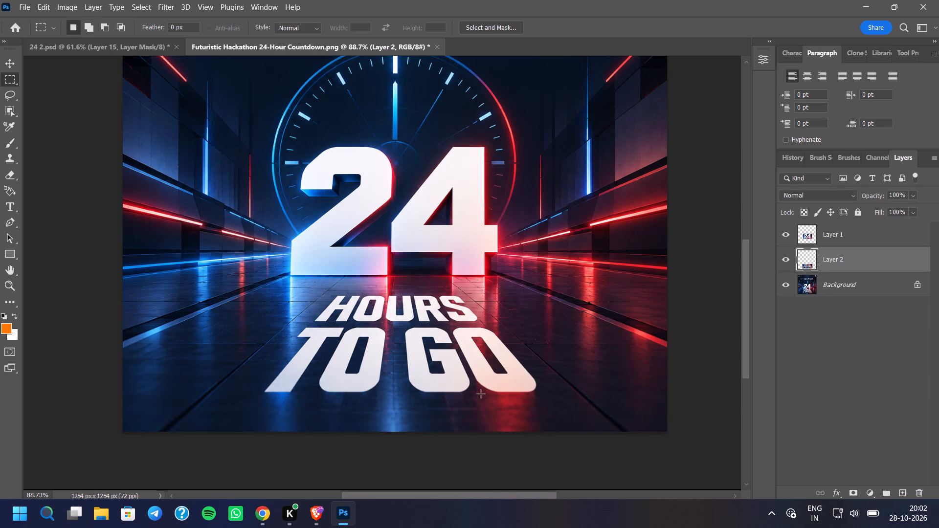
{"action": "left_click_drag", "start_coordinate": [849, 263], "coordinate": [354, 373]}
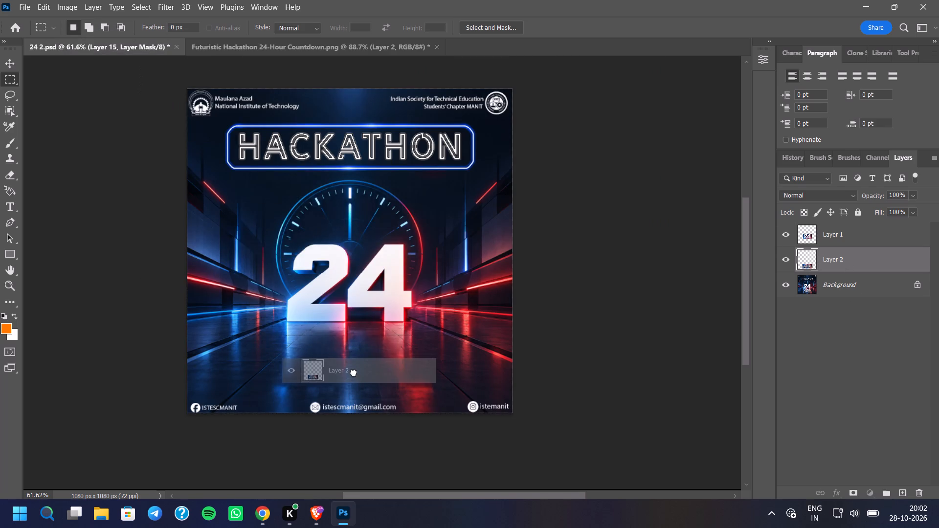
{"action": "left_click_drag", "start_coordinate": [354, 373], "coordinate": [352, 372]}
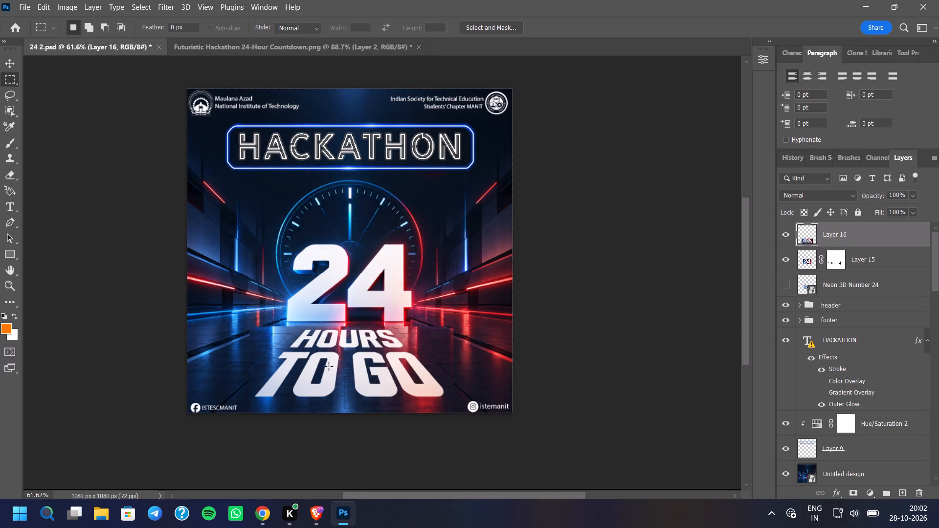
{"action": "scroll", "coordinate": [329, 366], "scroll_direction": "up", "scroll_amount": 10}
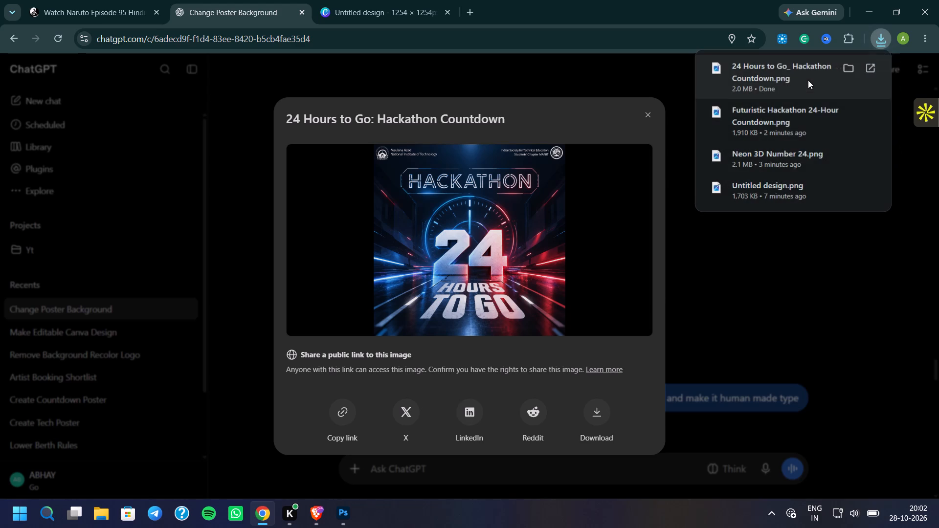
Open the downloaded 24 Hours to Go_ Hackathon Countdown.png in Photoshop as a separate document.
{"action": "left_click_drag", "start_coordinate": [784, 75], "coordinate": [439, 32]}
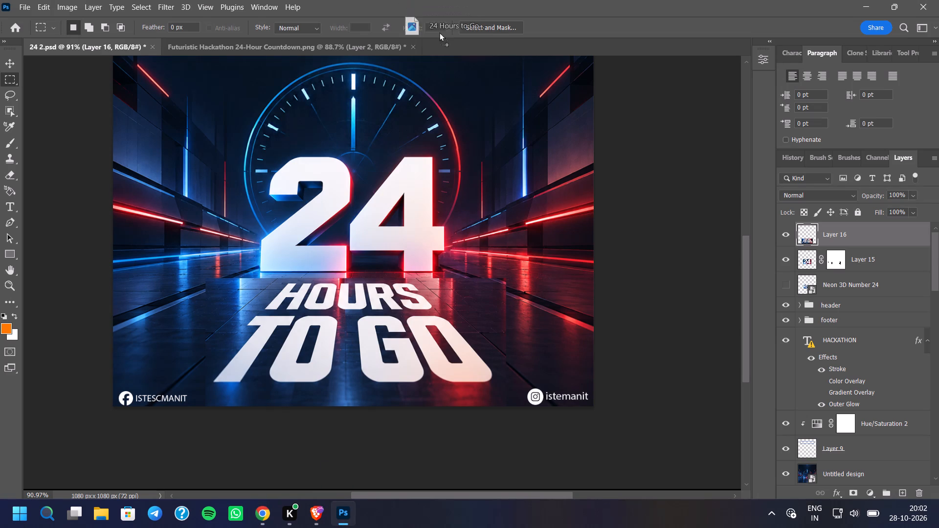
{"action": "left_click_drag", "start_coordinate": [439, 32], "coordinate": [458, 42]}
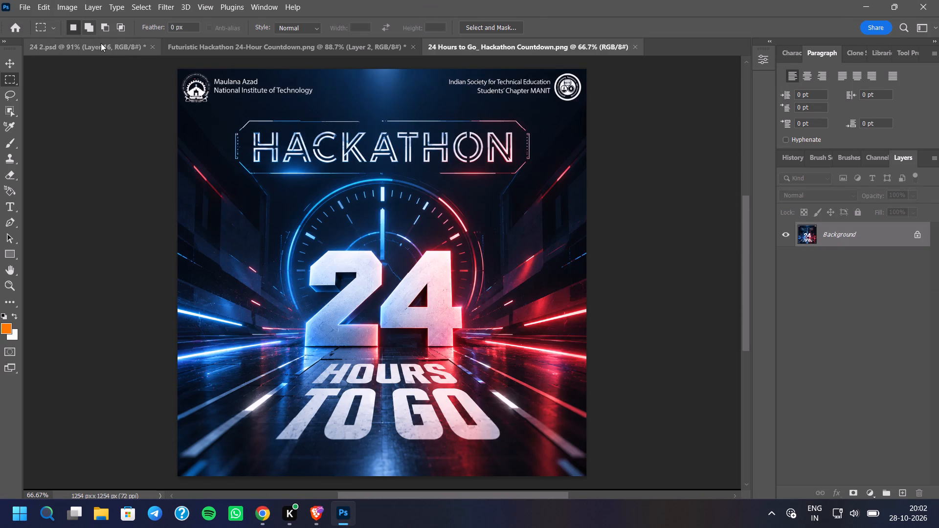
In 24 2.psd, add a layer mask to the HOURS TO GO layer and erase its pasted floor outside the H and T.
{"action": "left_click", "coordinate": [101, 41]}
{"action": "scroll", "coordinate": [394, 243], "scroll_direction": "down", "scroll_amount": 4}
{"action": "scroll", "coordinate": [365, 339], "scroll_direction": "up", "scroll_amount": 6}
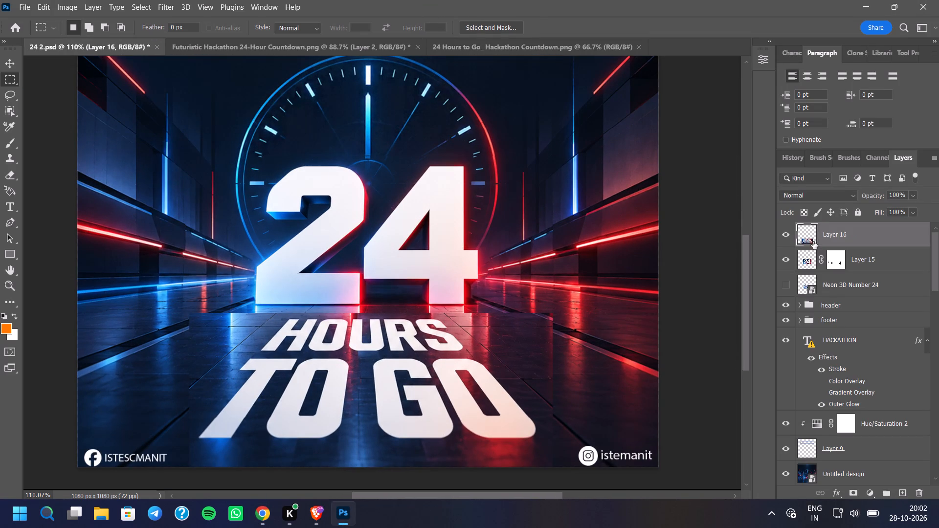
{"action": "left_click", "coordinate": [856, 494]}
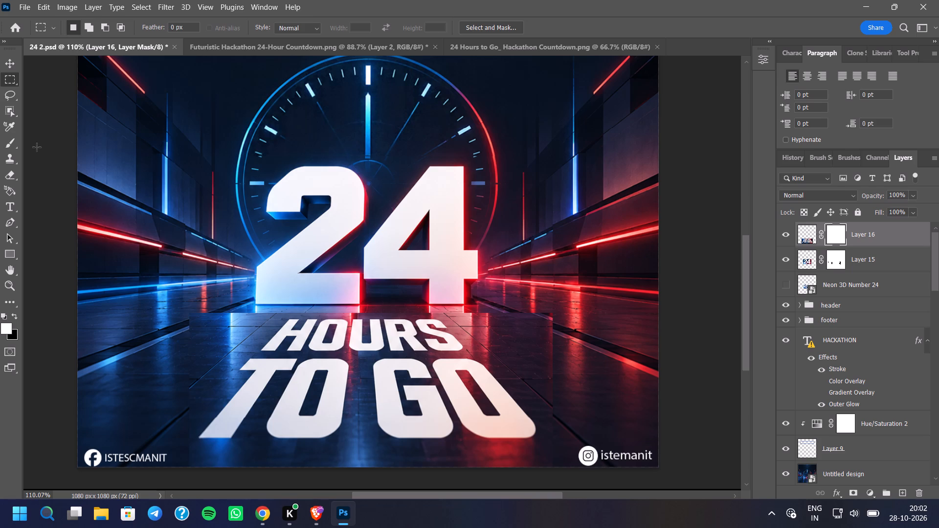
{"action": "left_click", "coordinate": [4, 172]}
{"action": "left_click_drag", "start_coordinate": [209, 305], "coordinate": [159, 345]}
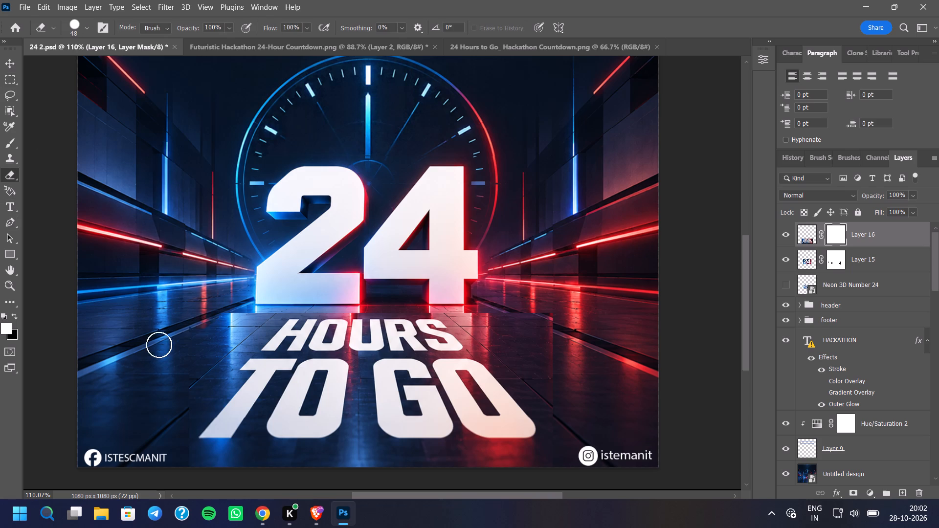
{"action": "left_click_drag", "start_coordinate": [159, 345], "coordinate": [252, 314]}
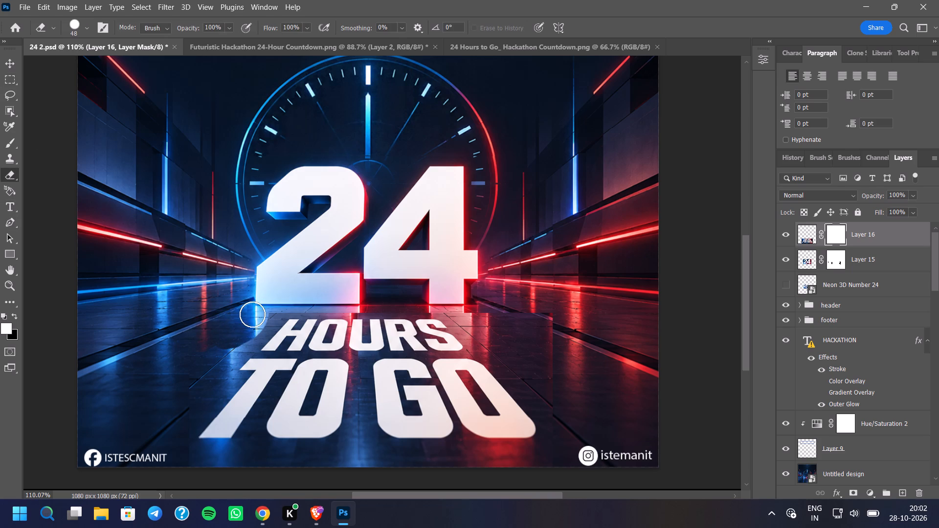
{"action": "left_click_drag", "start_coordinate": [252, 314], "coordinate": [229, 367]}
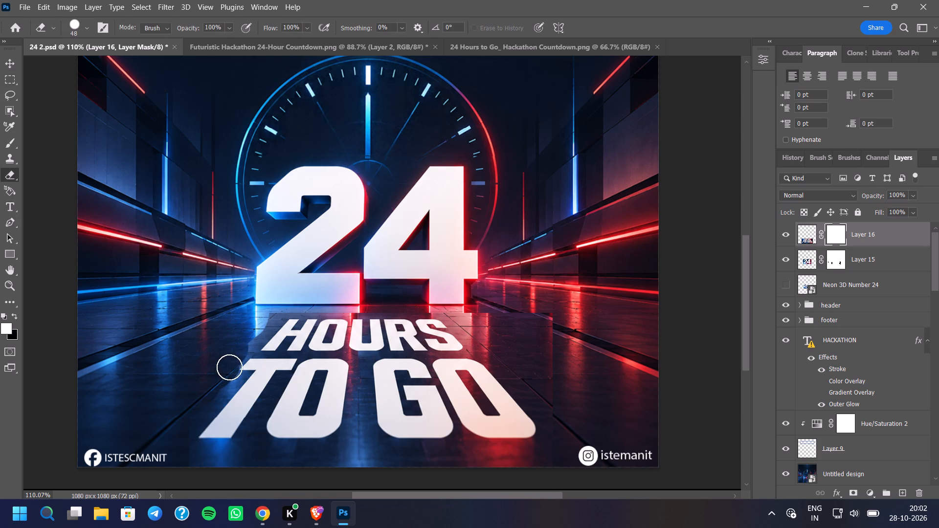
{"action": "left_click_drag", "start_coordinate": [229, 367], "coordinate": [174, 437]}
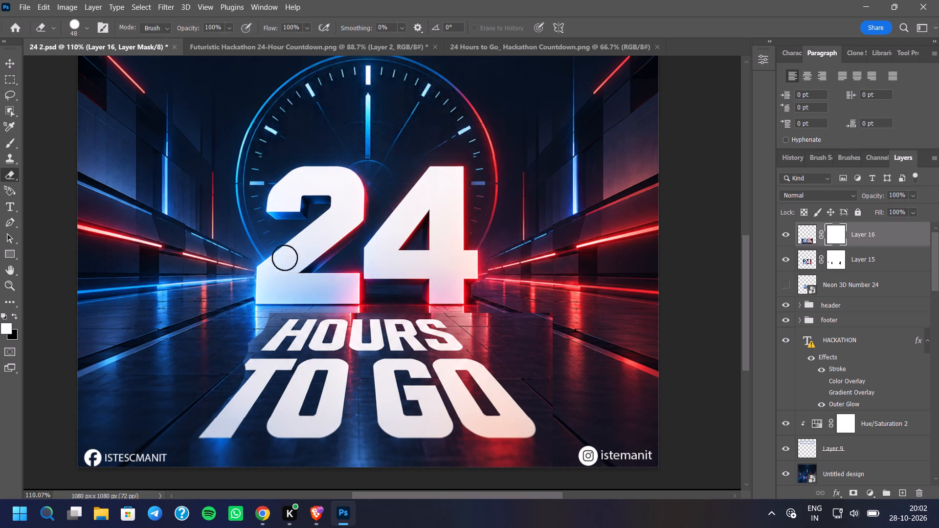
{"action": "left_click", "coordinate": [181, 438]}
{"action": "left_click", "coordinate": [181, 441]}
{"action": "left_click_drag", "start_coordinate": [180, 445], "coordinate": [176, 454]}
{"action": "left_click_drag", "start_coordinate": [175, 456], "coordinate": [175, 463]}
Mask out more of the pasted floor close to the H of HOURS, from below the 2 down toward the T.
{"action": "scroll", "coordinate": [330, 328], "scroll_direction": "up", "scroll_amount": 7}
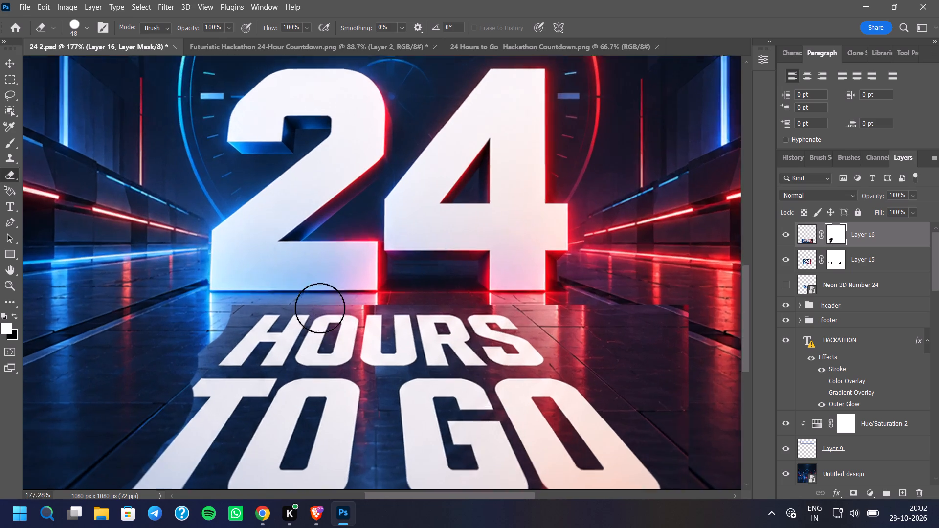
{"action": "scroll", "coordinate": [320, 308], "scroll_direction": "up", "scroll_amount": 1}
{"action": "left_click", "coordinate": [192, 304]}
{"action": "left_click", "coordinate": [193, 309]}
{"action": "left_click", "coordinate": [189, 312]}
{"action": "left_click", "coordinate": [183, 316]}
{"action": "double_click", "coordinate": [181, 320]}
{"action": "left_click", "coordinate": [173, 334]}
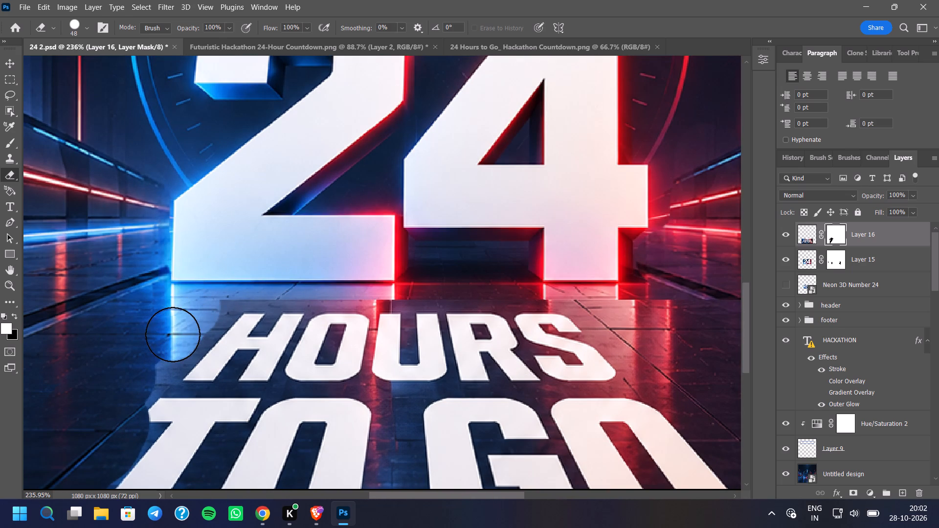
{"action": "left_click", "coordinate": [172, 337]}
{"action": "left_click", "coordinate": [163, 346]}
{"action": "left_click", "coordinate": [160, 349]}
{"action": "left_click", "coordinate": [156, 352]}
{"action": "left_click", "coordinate": [154, 355]}
{"action": "left_click", "coordinate": [151, 360]}
{"action": "left_click_drag", "start_coordinate": [150, 364], "coordinate": [145, 372]}
{"action": "left_click", "coordinate": [143, 374]}
Switch the eraser to a soft brush and feather the mask edge beside the H of HOURS.
{"action": "right_click", "coordinate": [175, 245]}
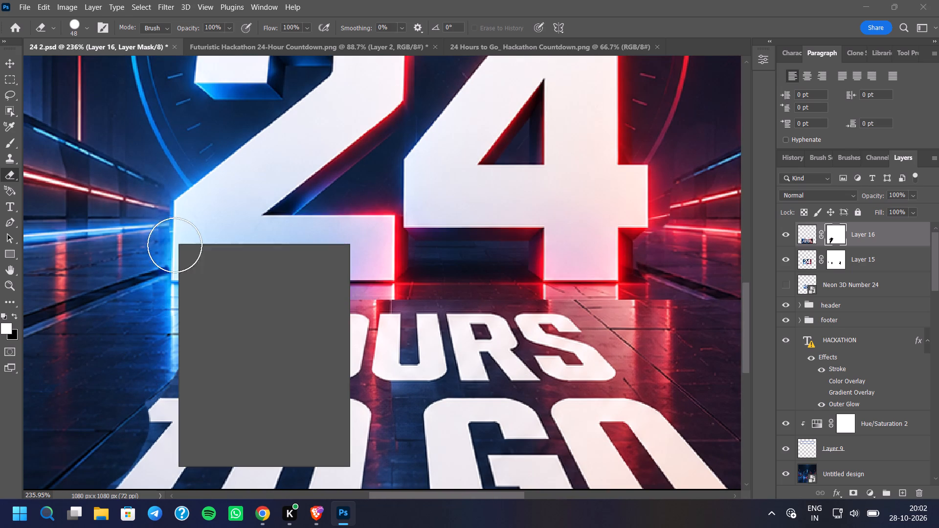
{"action": "left_click", "coordinate": [231, 388]}
{"action": "left_click", "coordinate": [94, 300]}
{"action": "double_click", "coordinate": [211, 298]}
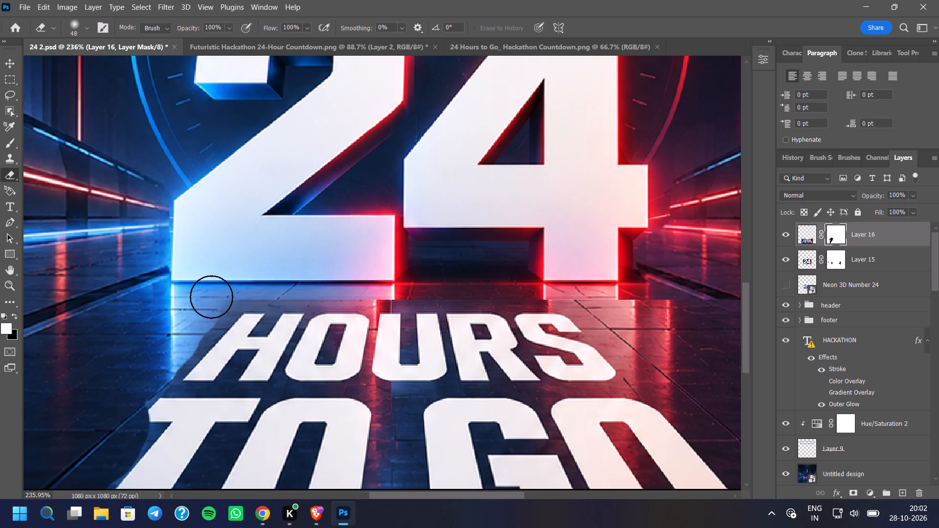
{"action": "left_click_drag", "start_coordinate": [210, 301], "coordinate": [203, 305]}
{"action": "left_click", "coordinate": [202, 308]}
{"action": "double_click", "coordinate": [200, 311]}
{"action": "left_click", "coordinate": [191, 321]}
{"action": "left_click", "coordinate": [190, 326]}
{"action": "left_click", "coordinate": [187, 333]}
{"action": "left_click", "coordinate": [184, 338]}
{"action": "left_click_drag", "start_coordinate": [183, 340], "coordinate": [179, 344]}
{"action": "left_click", "coordinate": [162, 354]}
{"action": "left_click", "coordinate": [162, 358]}
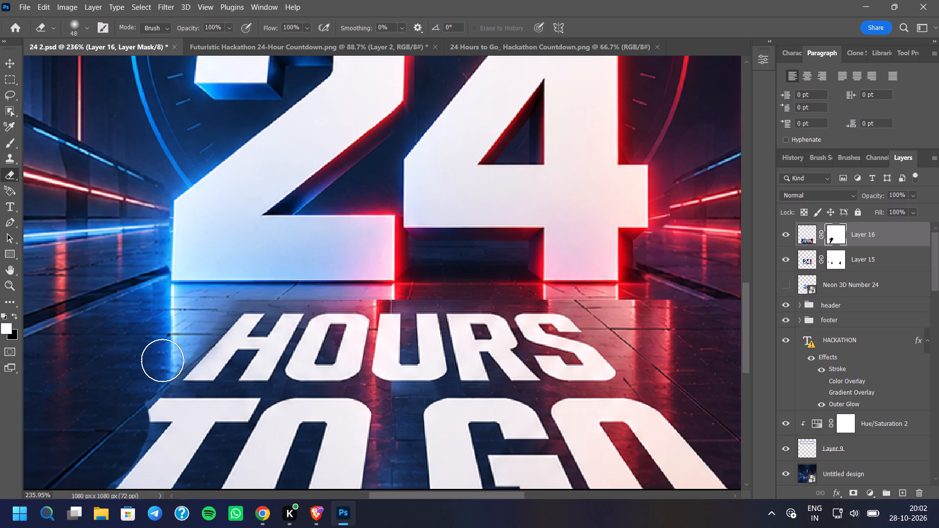
{"action": "left_click", "coordinate": [156, 367]}
Mask out the pasted layer's hard upper edge between the base of the 24 and the word HOURS.
{"action": "left_click", "coordinate": [243, 283]}
{"action": "left_click", "coordinate": [227, 288]}
{"action": "left_click", "coordinate": [236, 291]}
{"action": "left_click_drag", "start_coordinate": [247, 292], "coordinate": [329, 292]}
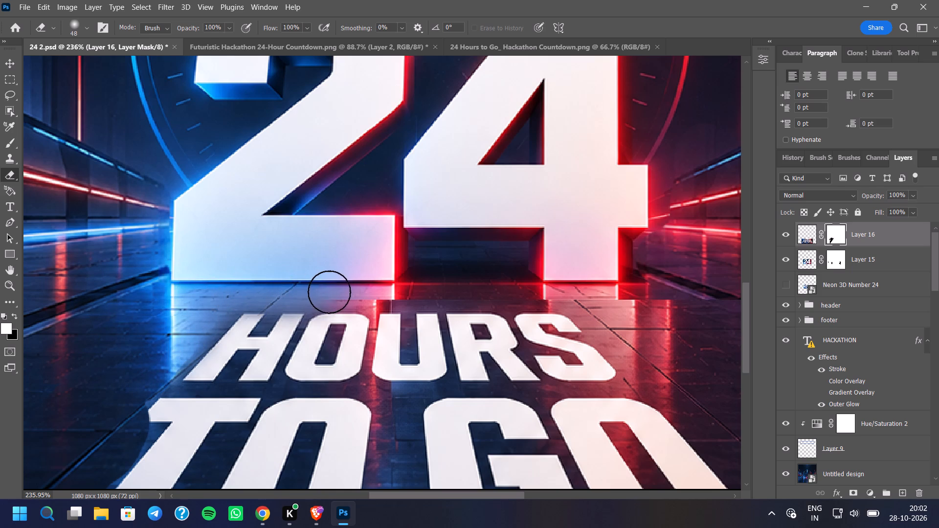
{"action": "left_click_drag", "start_coordinate": [329, 292], "coordinate": [393, 288]}
{"action": "left_click", "coordinate": [381, 290]}
{"action": "triple_click", "coordinate": [378, 288]}
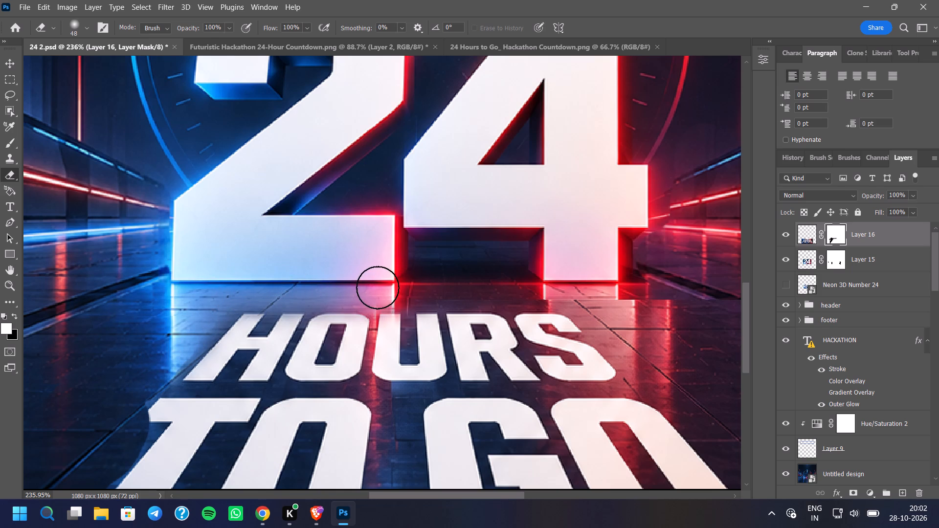
{"action": "double_click", "coordinate": [410, 287]}
{"action": "left_click", "coordinate": [408, 293]}
{"action": "left_click_drag", "start_coordinate": [408, 293], "coordinate": [508, 289]}
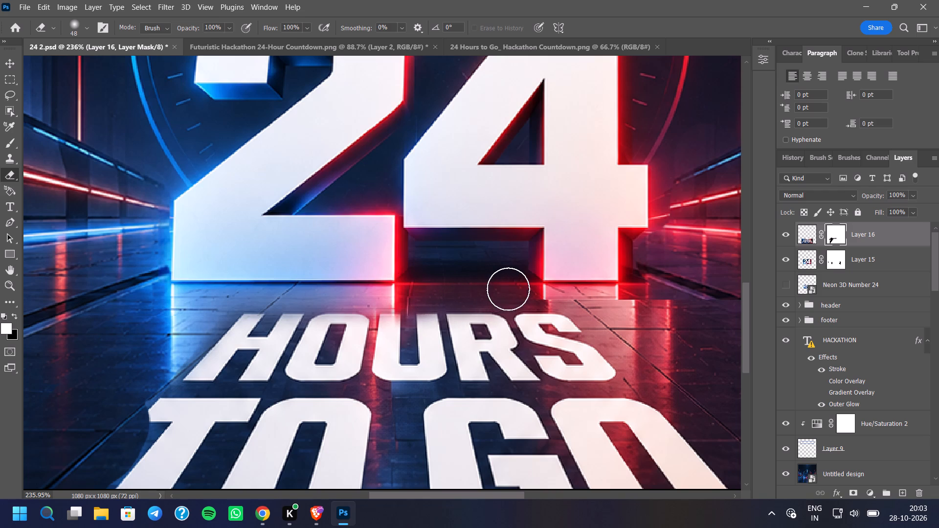
{"action": "left_click_drag", "start_coordinate": [508, 289], "coordinate": [625, 295]}
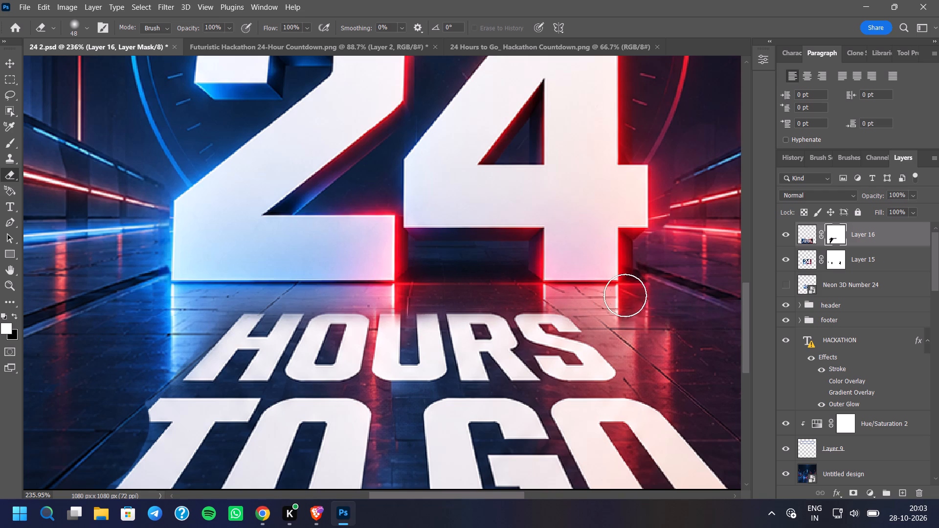
{"action": "left_click_drag", "start_coordinate": [625, 295], "coordinate": [607, 291]}
Mask out the pasted floor beside the S of HOURS and the O of GO, from the base of the 4 downward.
{"action": "left_click_drag", "start_coordinate": [622, 296], "coordinate": [675, 327]}
{"action": "left_click_drag", "start_coordinate": [671, 328], "coordinate": [705, 382]}
{"action": "left_click_drag", "start_coordinate": [700, 363], "coordinate": [714, 404]}
{"action": "scroll", "coordinate": [541, 320], "scroll_direction": "down", "scroll_amount": 10}
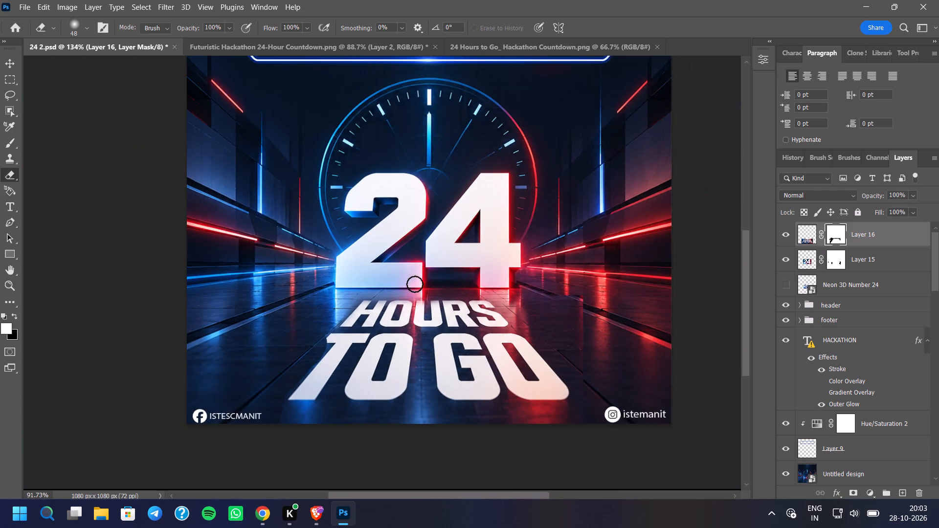
{"action": "scroll", "coordinate": [561, 299], "scroll_direction": "up", "scroll_amount": 3}
{"action": "left_click_drag", "start_coordinate": [582, 301], "coordinate": [598, 321]}
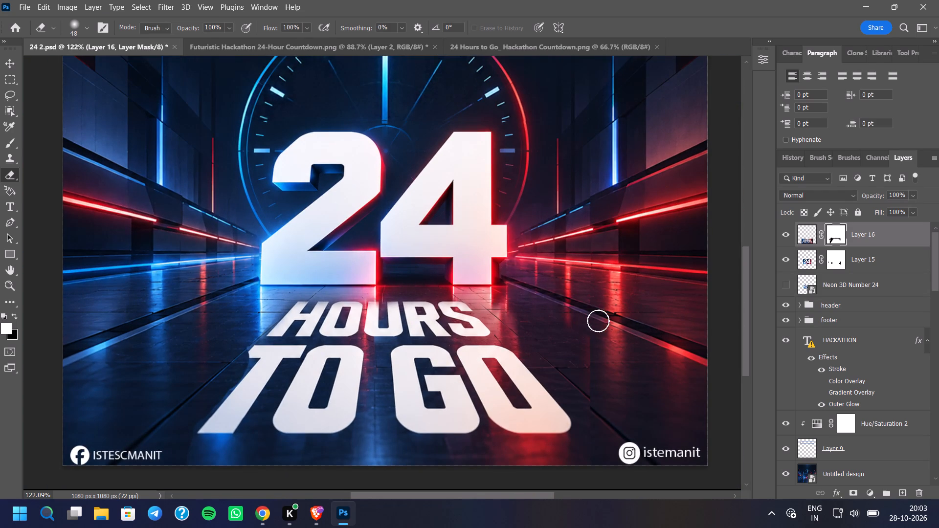
{"action": "left_click_drag", "start_coordinate": [598, 321], "coordinate": [537, 289]}
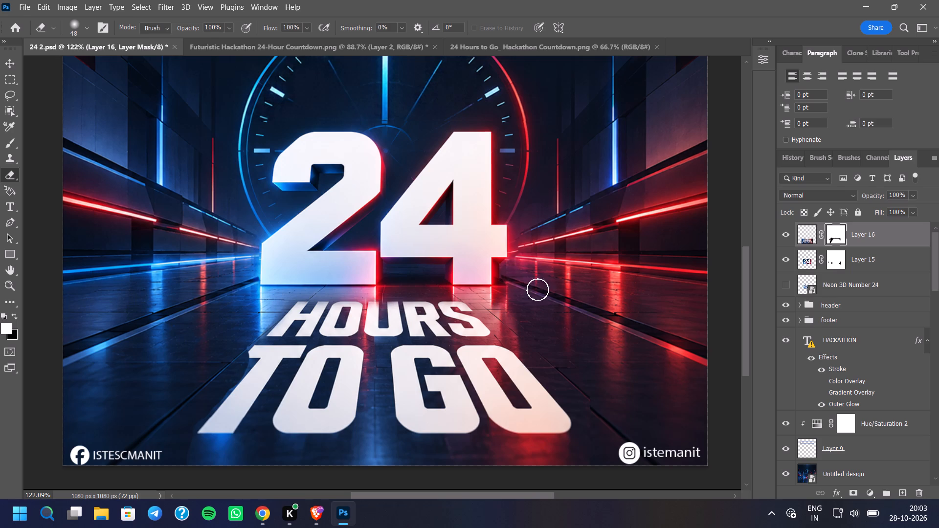
{"action": "left_click_drag", "start_coordinate": [537, 289], "coordinate": [504, 299]}
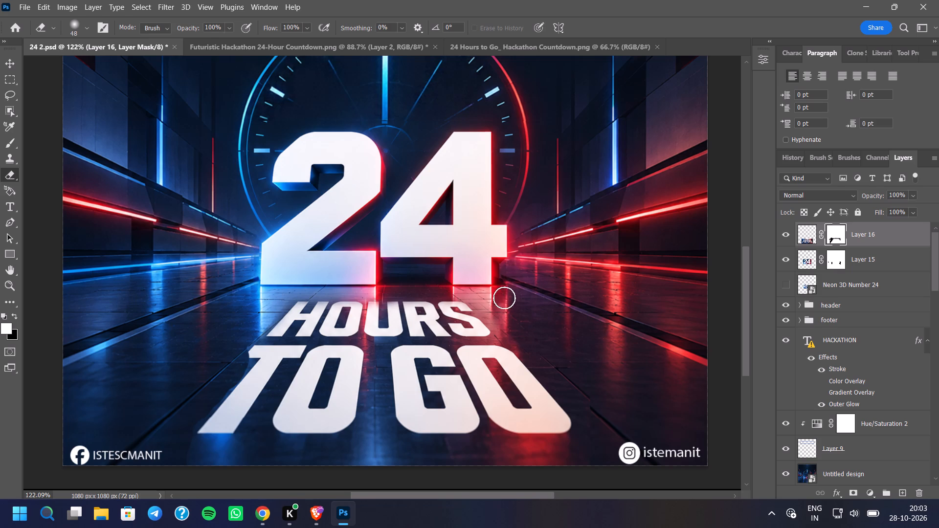
Feather the HOURS TO GO layer mask along the outer slanted edge of the T in TO, from its foot upward.
{"action": "scroll", "coordinate": [333, 278], "scroll_direction": "up", "scroll_amount": 8}
{"action": "scroll", "coordinate": [417, 298], "scroll_direction": "up", "scroll_amount": 4}
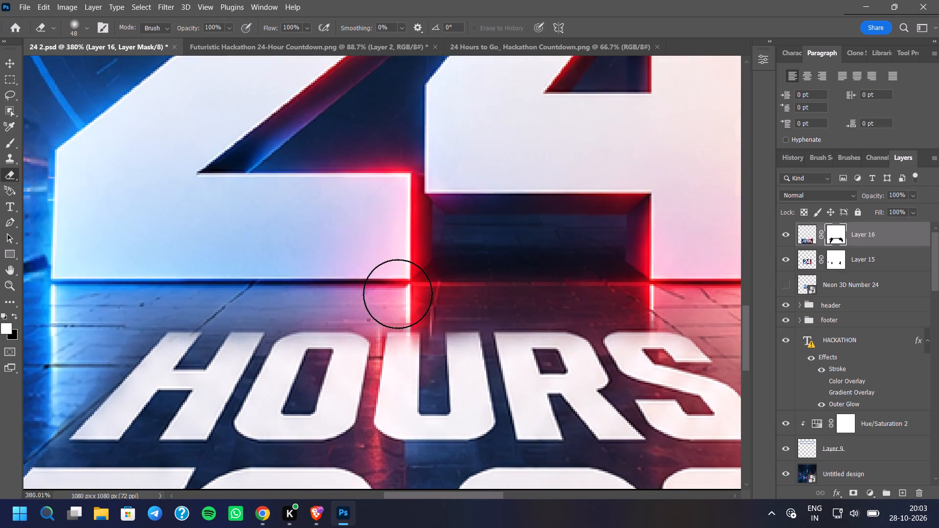
{"action": "scroll", "coordinate": [398, 294], "scroll_direction": "up", "scroll_amount": 4}
{"action": "scroll", "coordinate": [396, 297], "scroll_direction": "down", "scroll_amount": 16}
{"action": "scroll", "coordinate": [410, 384], "scroll_direction": "down", "scroll_amount": 3}
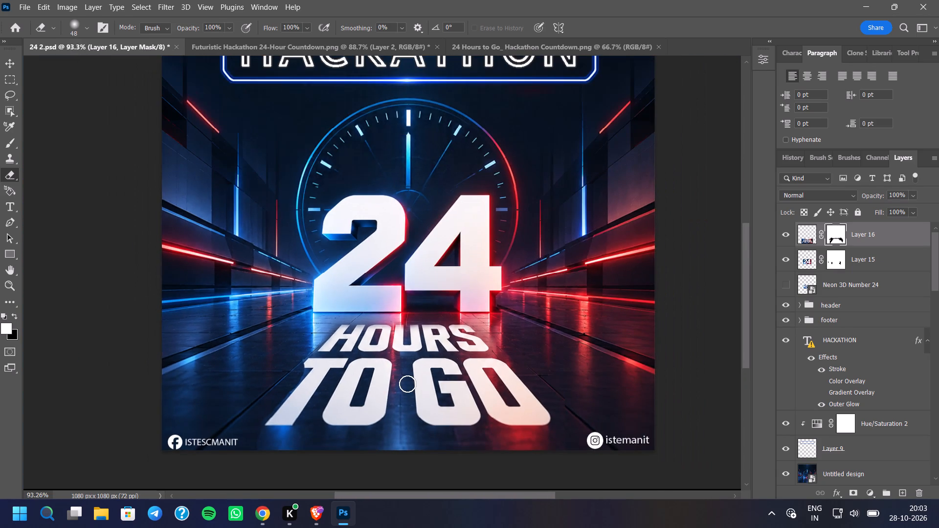
{"action": "scroll", "coordinate": [403, 409], "scroll_direction": "down", "scroll_amount": 3}
{"action": "scroll", "coordinate": [404, 410], "scroll_direction": "up", "scroll_amount": 1}
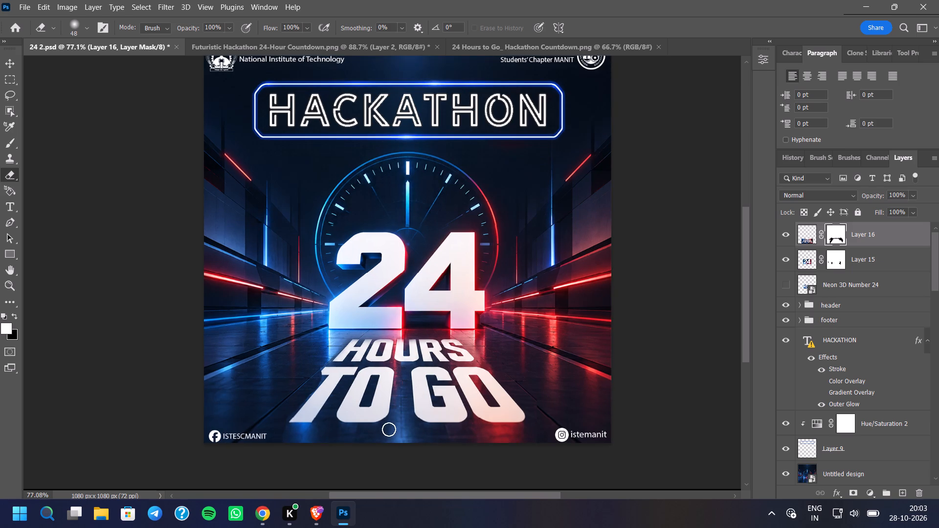
{"action": "scroll", "coordinate": [298, 433], "scroll_direction": "up", "scroll_amount": 4}
{"action": "left_click", "coordinate": [291, 439]}
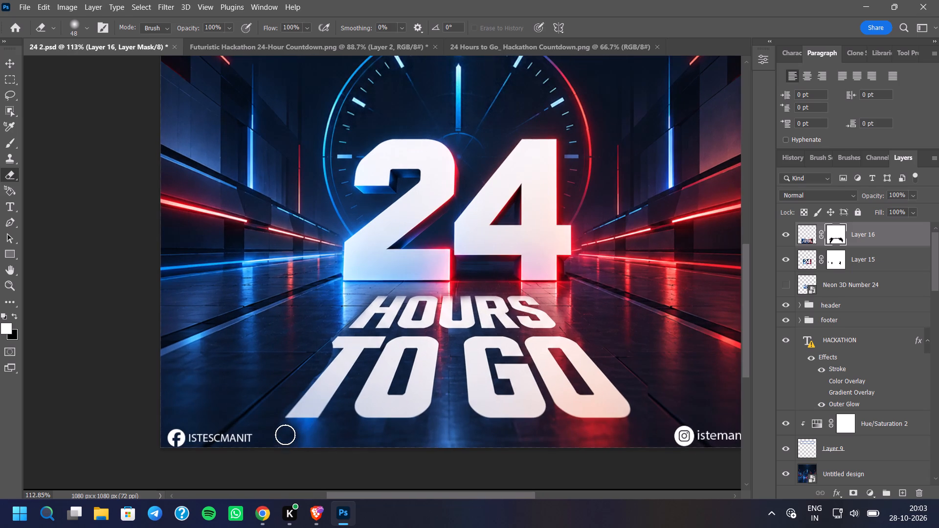
{"action": "double_click", "coordinate": [284, 435]}
{"action": "left_click", "coordinate": [280, 424]}
{"action": "left_click", "coordinate": [277, 418]}
{"action": "left_click", "coordinate": [281, 409]}
{"action": "left_click", "coordinate": [282, 404]}
{"action": "left_click_drag", "start_coordinate": [287, 394], "coordinate": [291, 388]}
{"action": "left_click", "coordinate": [294, 383]}
{"action": "left_click", "coordinate": [299, 378]}
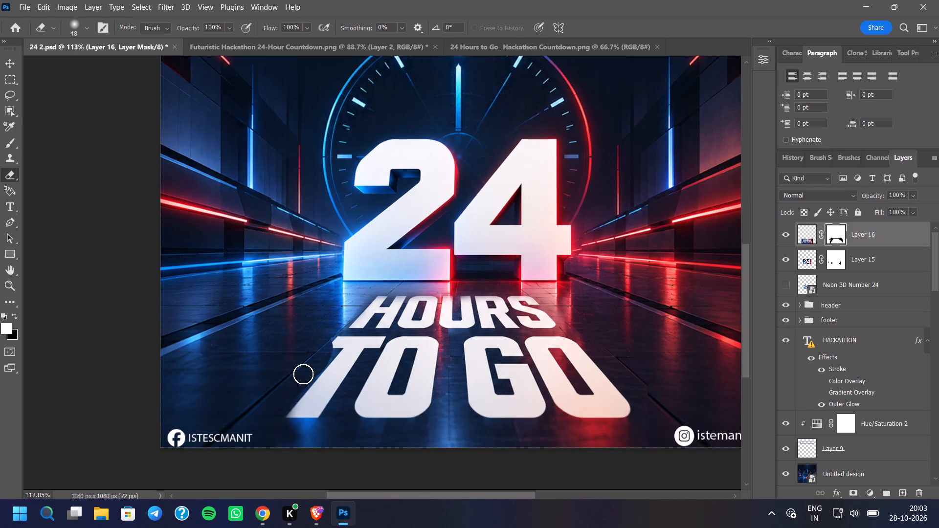
{"action": "left_click", "coordinate": [303, 374]}
Mask out the pasted floor strip below TO GO that covers the footer's central e-mail contact.
{"action": "double_click", "coordinate": [304, 446]}
{"action": "left_click_drag", "start_coordinate": [300, 448], "coordinate": [368, 449]}
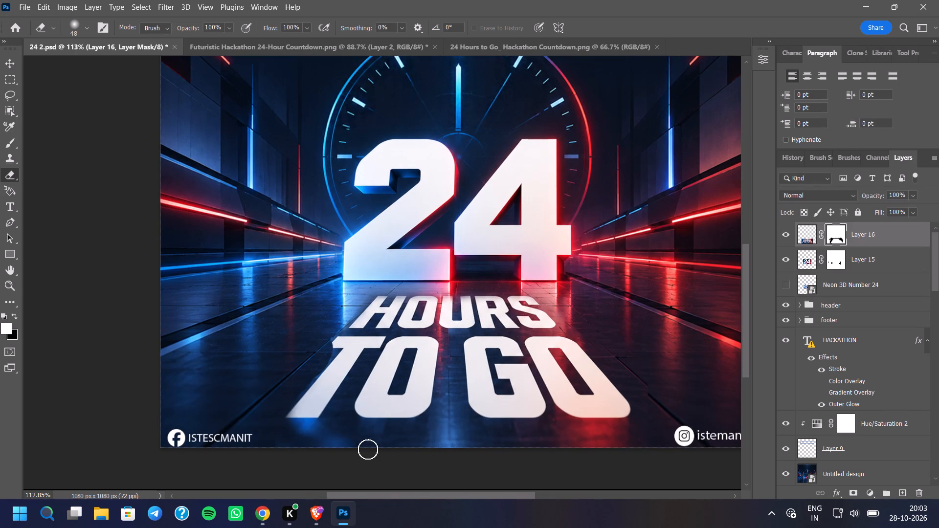
{"action": "left_click_drag", "start_coordinate": [368, 449], "coordinate": [453, 455]}
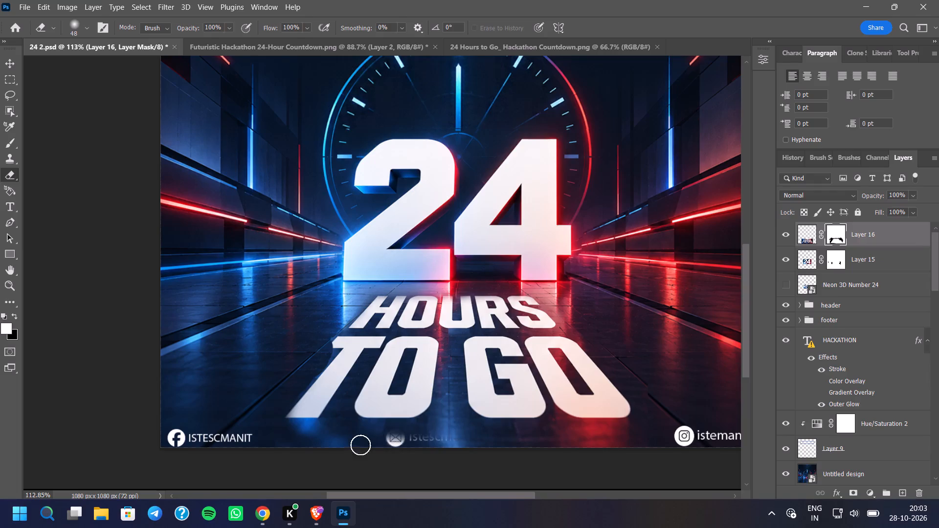
{"action": "left_click_drag", "start_coordinate": [360, 445], "coordinate": [474, 432]}
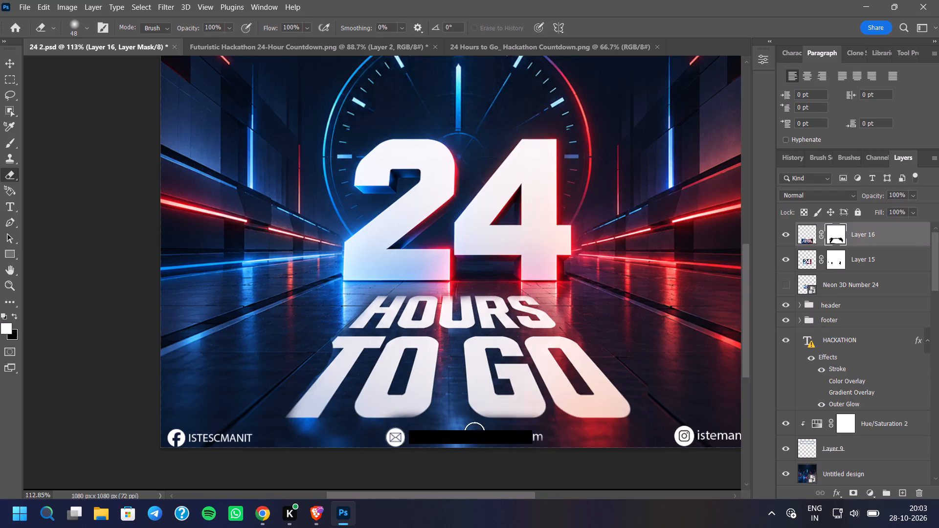
{"action": "left_click_drag", "start_coordinate": [474, 432], "coordinate": [301, 440]}
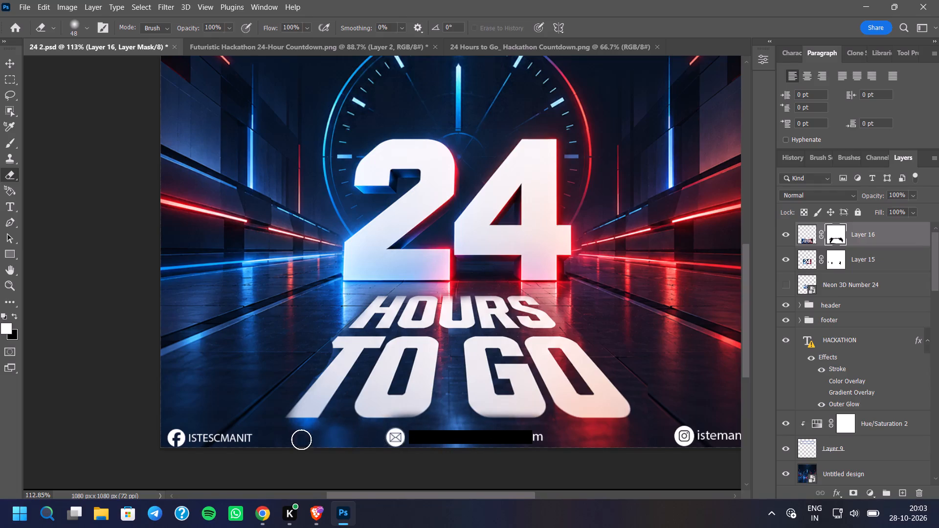
{"action": "left_click_drag", "start_coordinate": [301, 440], "coordinate": [568, 445]}
{"action": "scroll", "coordinate": [533, 411], "scroll_direction": "down", "scroll_amount": 6}
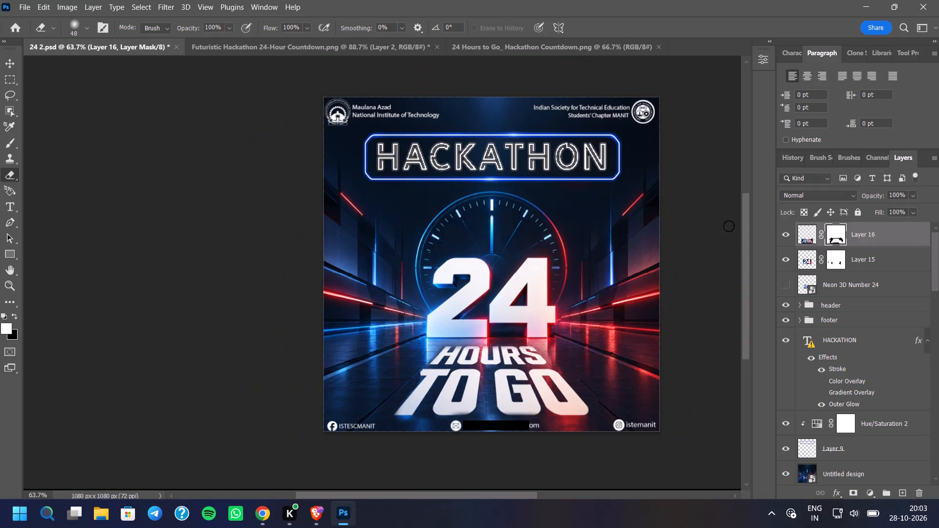
Move the HOURS TO GO artwork up by about 16 px, closer to the base of the 24.
{"action": "left_click", "coordinate": [811, 238]}
{"action": "key", "text": "ctrl+t"}
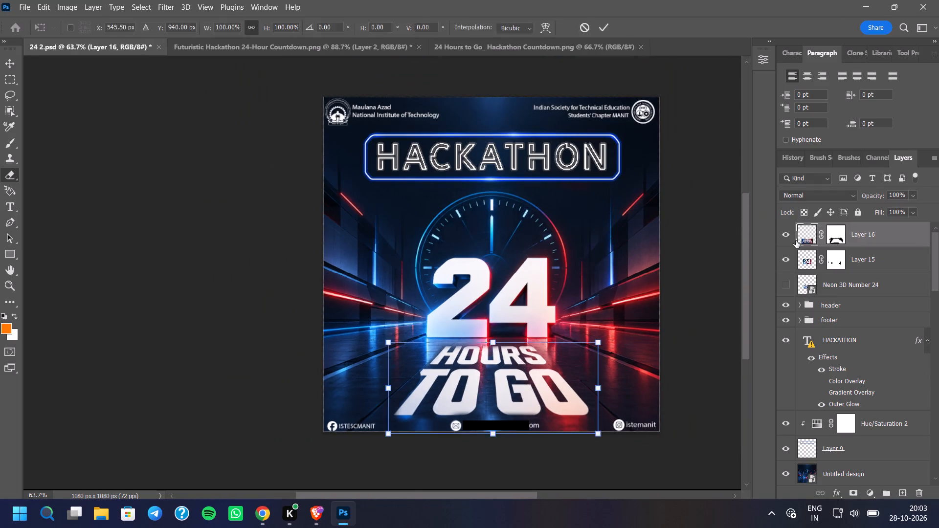
{"action": "key", "text": "Up"}
{"action": "key", "text": "Up"}
{"action": "key", "text": "Up"}
{"action": "key", "text": "Up"}
{"action": "key", "text": "Up"}
{"action": "key", "text": "Up"}
{"action": "key", "text": "Up"}
{"action": "key", "text": "Up"}
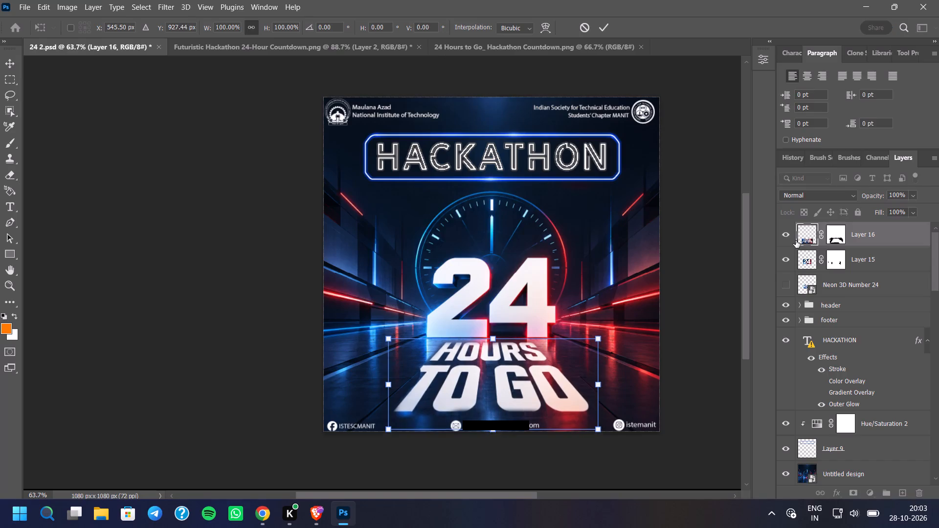
{"action": "key", "text": "Up"}
{"action": "key", "text": "Up"}
{"action": "key", "text": "Return"}
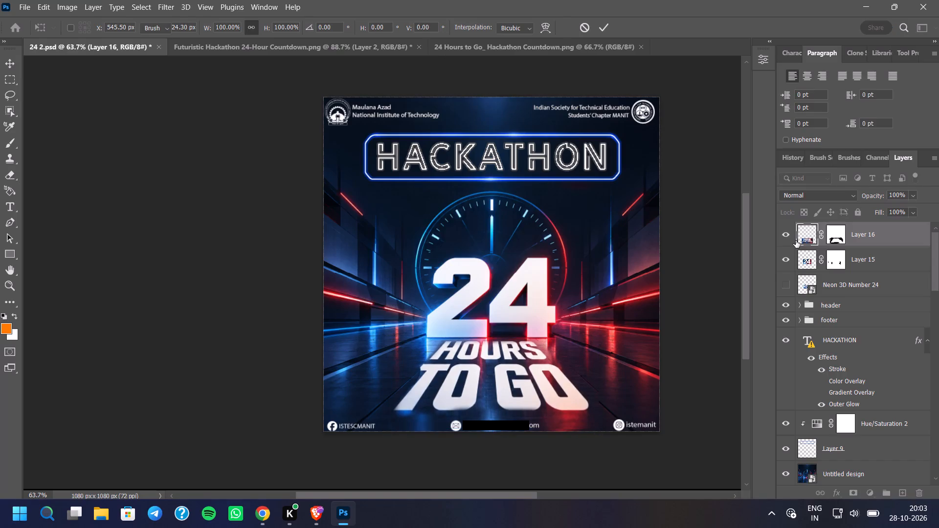
Erase the leftover pasted floor on the HOURS TO GO layer itself, along the underside of the TO GO letters.
{"action": "scroll", "coordinate": [476, 416], "scroll_direction": "up", "scroll_amount": 8}
{"action": "scroll", "coordinate": [542, 409], "scroll_direction": "up", "scroll_amount": 2}
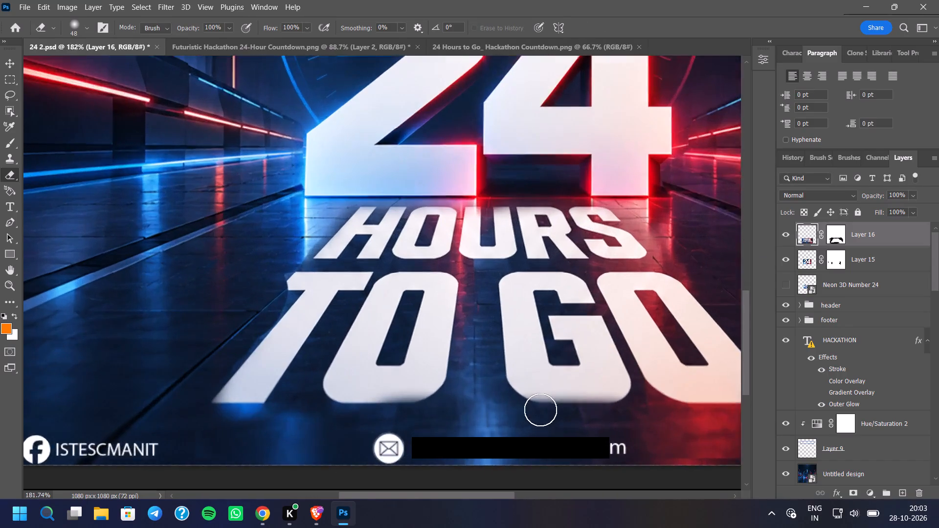
{"action": "scroll", "coordinate": [540, 410], "scroll_direction": "up", "scroll_amount": 4}
{"action": "scroll", "coordinate": [367, 433], "scroll_direction": "down", "scroll_amount": 4}
{"action": "left_click_drag", "start_coordinate": [540, 428], "coordinate": [661, 429]}
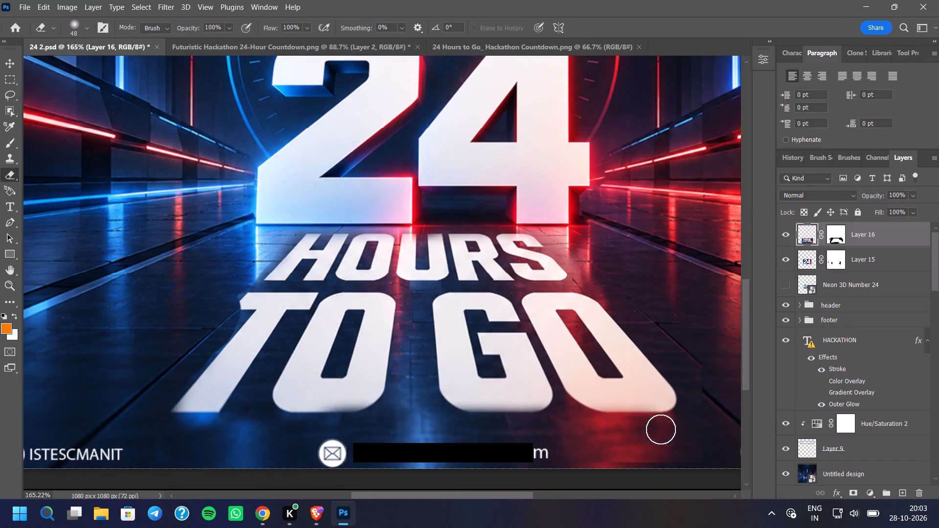
{"action": "left_click_drag", "start_coordinate": [661, 429], "coordinate": [691, 427]}
{"action": "left_click_drag", "start_coordinate": [699, 419], "coordinate": [672, 438]}
{"action": "left_click_drag", "start_coordinate": [296, 431], "coordinate": [274, 427]}
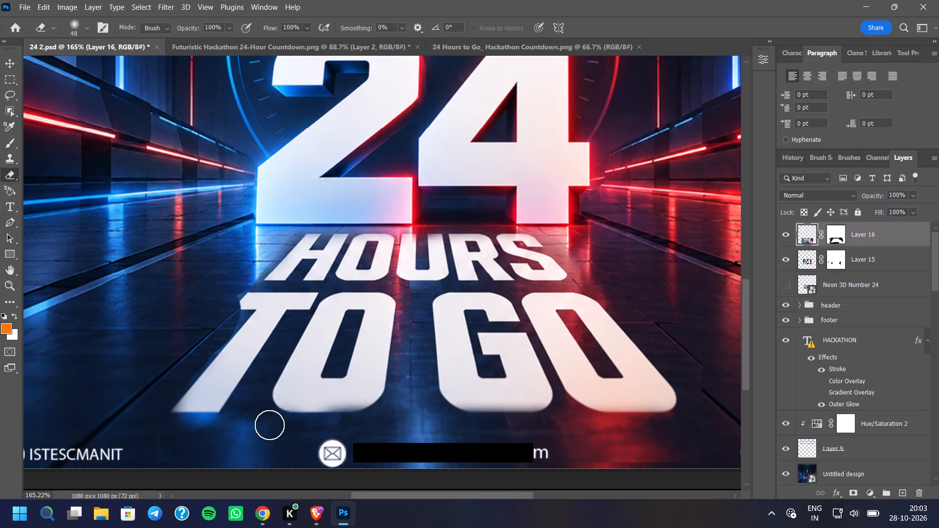
{"action": "left_click", "coordinate": [269, 425]}
Examine the whole poster to check how the 24 and HOURS TO GO artwork blend with the background.
{"action": "scroll", "coordinate": [316, 451], "scroll_direction": "down", "scroll_amount": 5}
{"action": "scroll", "coordinate": [436, 485], "scroll_direction": "down", "scroll_amount": 4}
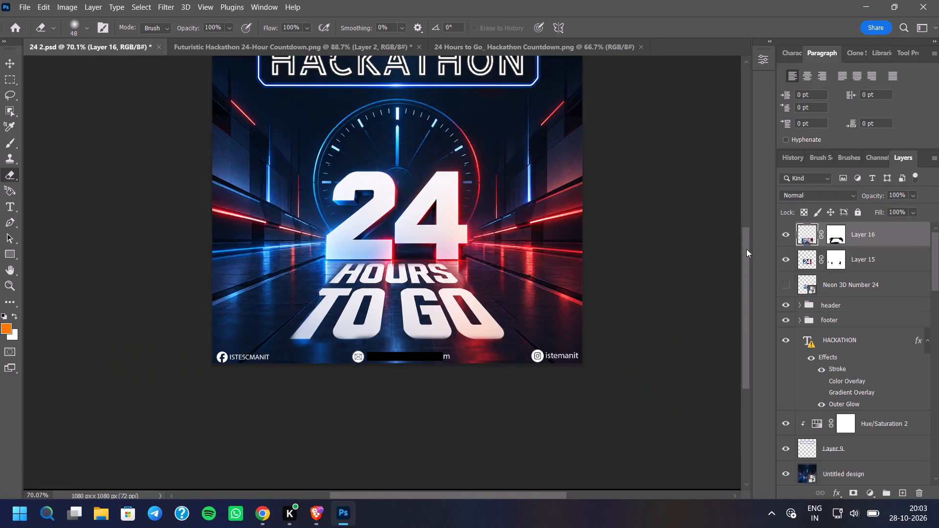
{"action": "left_click_drag", "start_coordinate": [747, 246], "coordinate": [747, 216]}
{"action": "scroll", "coordinate": [376, 344], "scroll_direction": "up", "scroll_amount": 3}
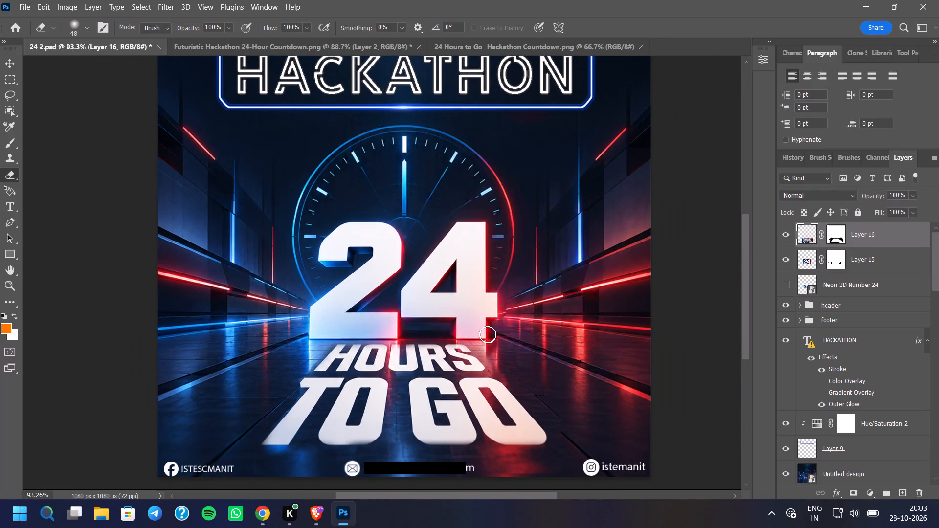
{"action": "scroll", "coordinate": [453, 409], "scroll_direction": "down", "scroll_amount": 5}
{"action": "scroll", "coordinate": [420, 255], "scroll_direction": "down", "scroll_amount": 3}
{"action": "scroll", "coordinate": [470, 347], "scroll_direction": "up", "scroll_amount": 4}
{"action": "scroll", "coordinate": [366, 299], "scroll_direction": "up", "scroll_amount": 2}
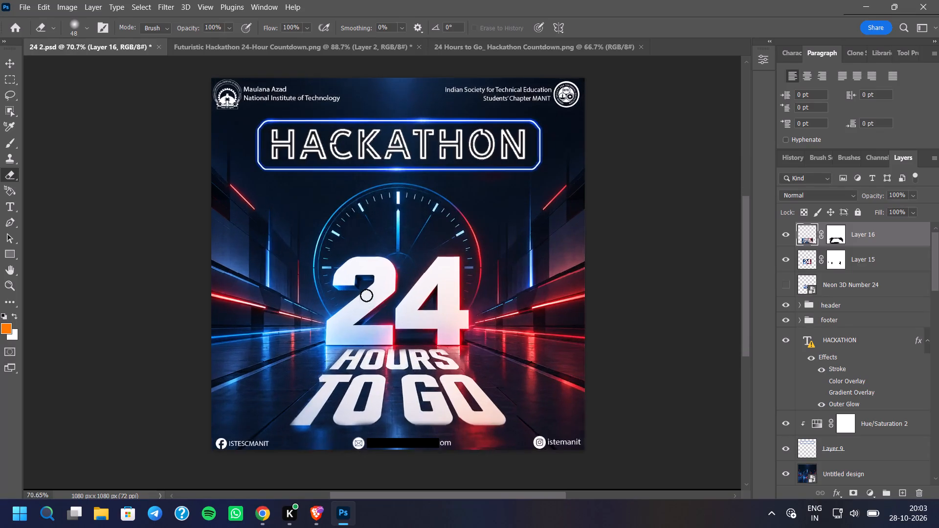
{"action": "scroll", "coordinate": [380, 318], "scroll_direction": "down", "scroll_amount": 2}
{"action": "scroll", "coordinate": [384, 301], "scroll_direction": "up", "scroll_amount": 3}
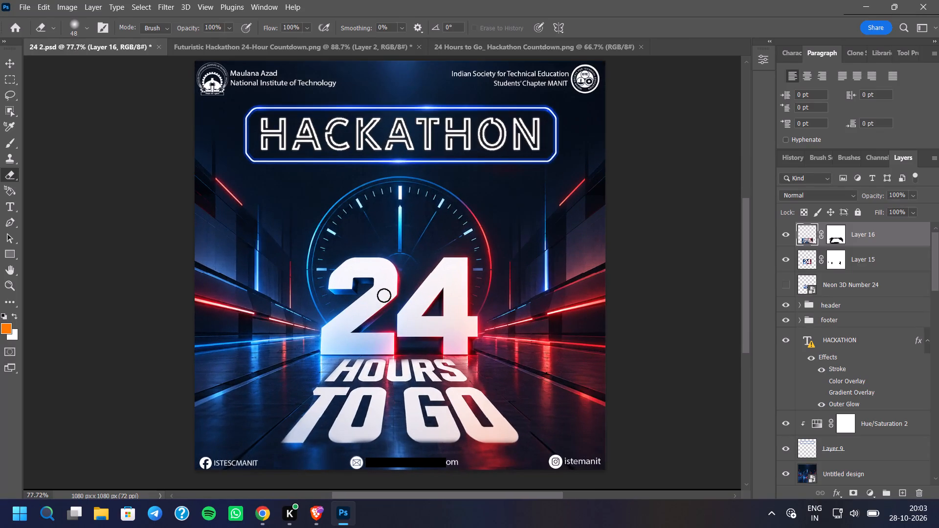
{"action": "scroll", "coordinate": [384, 295], "scroll_direction": "up", "scroll_amount": 1}
{"action": "scroll", "coordinate": [384, 298], "scroll_direction": "down", "scroll_amount": 2}
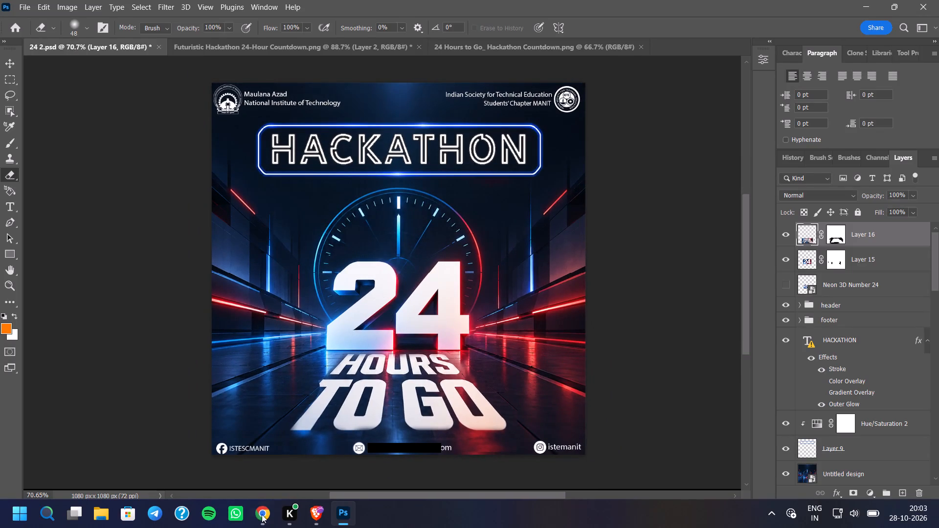
In 24 Hours to Go_ Hackathon Countdown.png, marquee-select the HOURS TO GO lettering, shift the selection to centre it, and copy it to a new layer.
{"action": "left_click", "coordinate": [567, 52]}
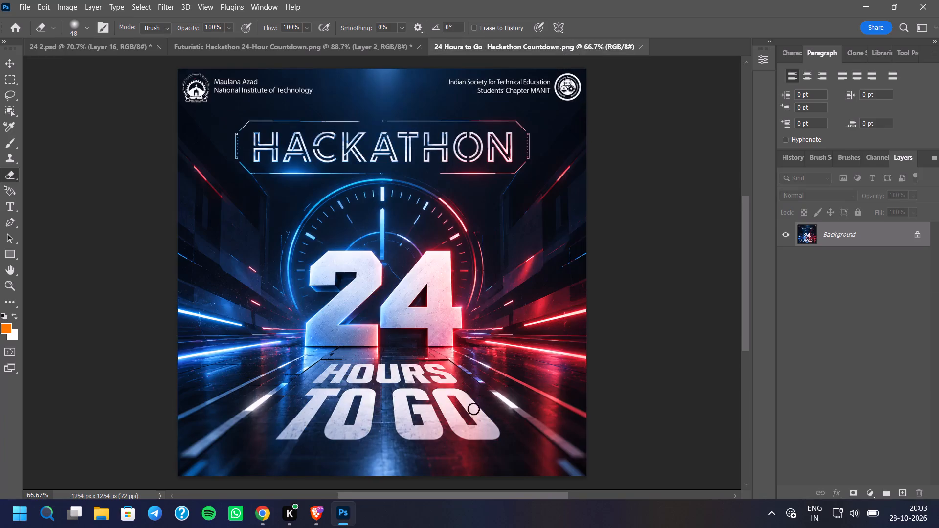
{"action": "scroll", "coordinate": [409, 320], "scroll_direction": "down", "scroll_amount": 3}
{"action": "scroll", "coordinate": [430, 383], "scroll_direction": "up", "scroll_amount": 4}
{"action": "left_click", "coordinate": [8, 74]}
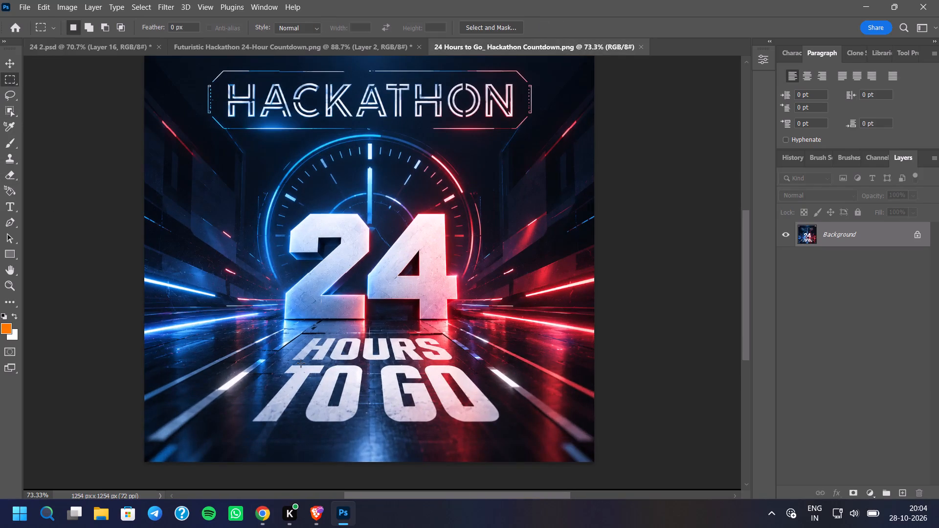
{"action": "scroll", "coordinate": [301, 363], "scroll_direction": "up", "scroll_amount": 4}
{"action": "scroll", "coordinate": [256, 346], "scroll_direction": "down", "scroll_amount": 4}
{"action": "scroll", "coordinate": [279, 371], "scroll_direction": "up", "scroll_amount": 4}
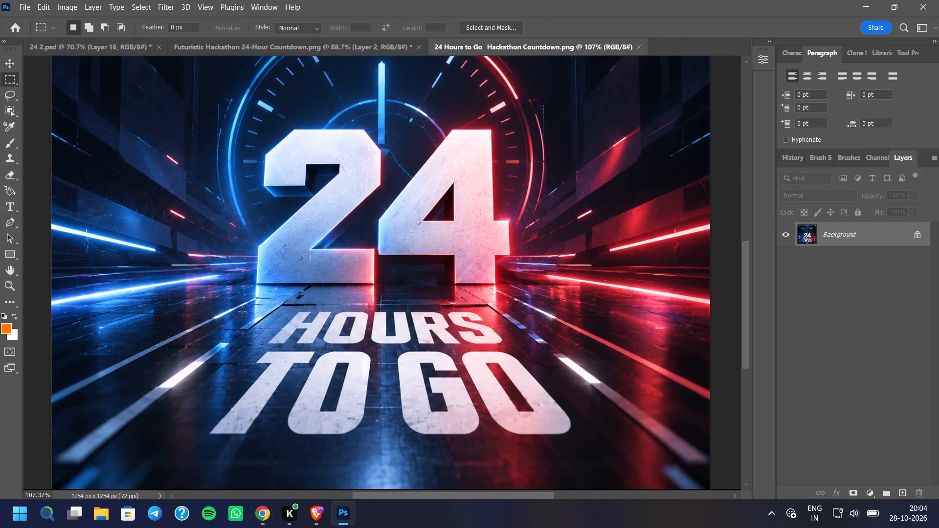
{"action": "left_click_drag", "start_coordinate": [222, 307], "coordinate": [489, 442]}
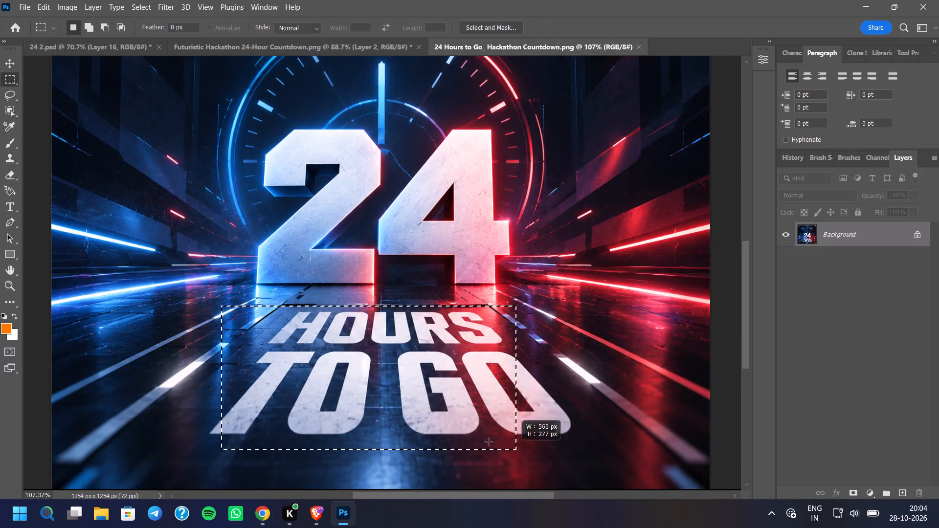
{"action": "left_click_drag", "start_coordinate": [489, 442], "coordinate": [598, 453]}
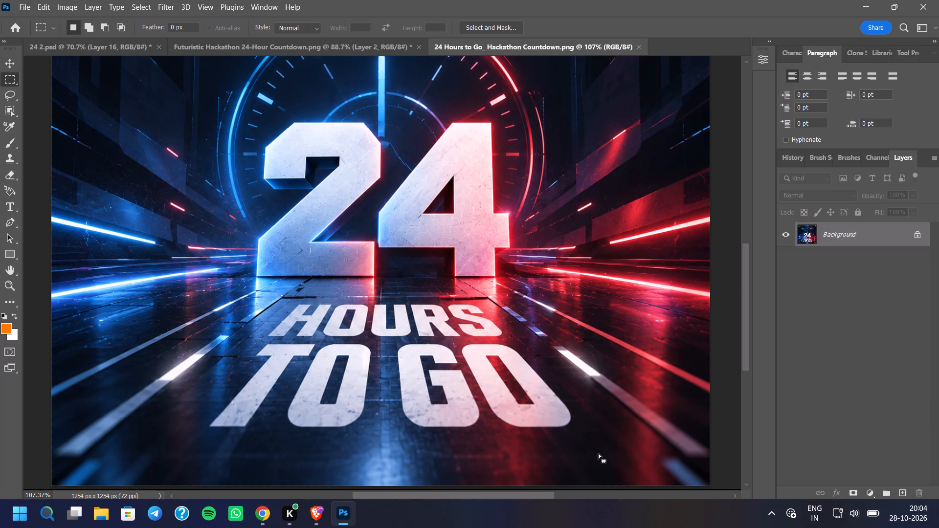
{"action": "key", "text": "Left"}
{"action": "key", "text": "Left"}
{"action": "key", "text": "Left"}
{"action": "key", "text": "Left"}
{"action": "key", "text": "Left"}
{"action": "key", "text": "Left"}
{"action": "key", "text": "Left"}
{"action": "key", "text": "Left"}
{"action": "key", "text": "Left"}
{"action": "key", "text": "Left"}
{"action": "key", "text": "Left"}
{"action": "key", "text": "Left"}
{"action": "key", "text": "Left"}
{"action": "key", "text": "Left"}
{"action": "key", "text": "Left"}
{"action": "key", "text": "Left"}
{"action": "key", "text": "Left"}
{"action": "key", "text": "Left"}
{"action": "key", "text": "Left"}
{"action": "key", "text": "Left"}
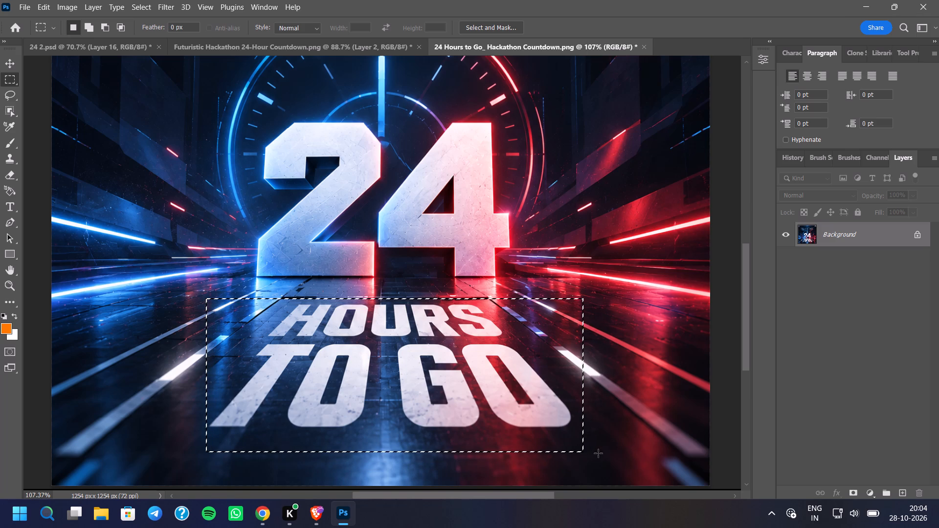
{"action": "key", "text": "Left"}
{"action": "key", "text": "Left"}
{"action": "key", "text": "ctrl+j"}
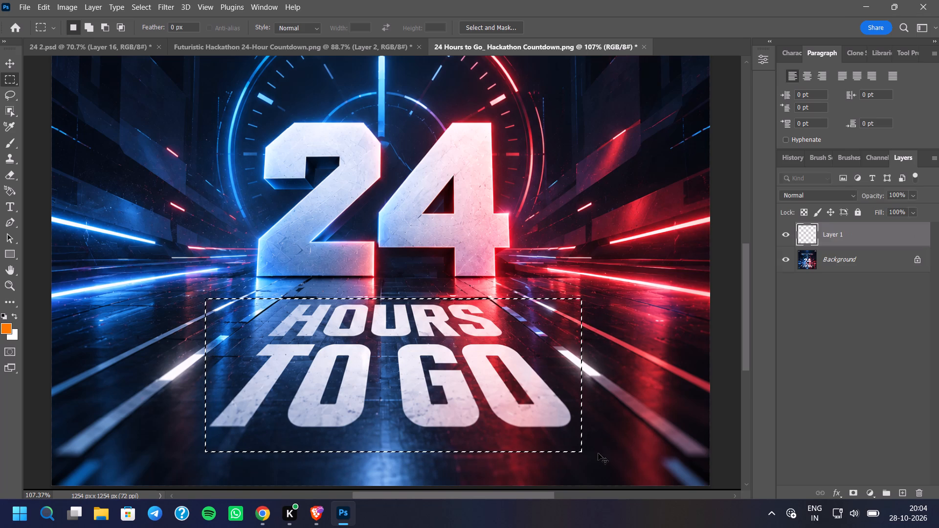
Bring the copied HOURS TO GO layer into 24 2.psd below the 24 and hide the previous HOURS TO GO layer.
{"action": "left_click_drag", "start_coordinate": [848, 238], "coordinate": [318, 182]}
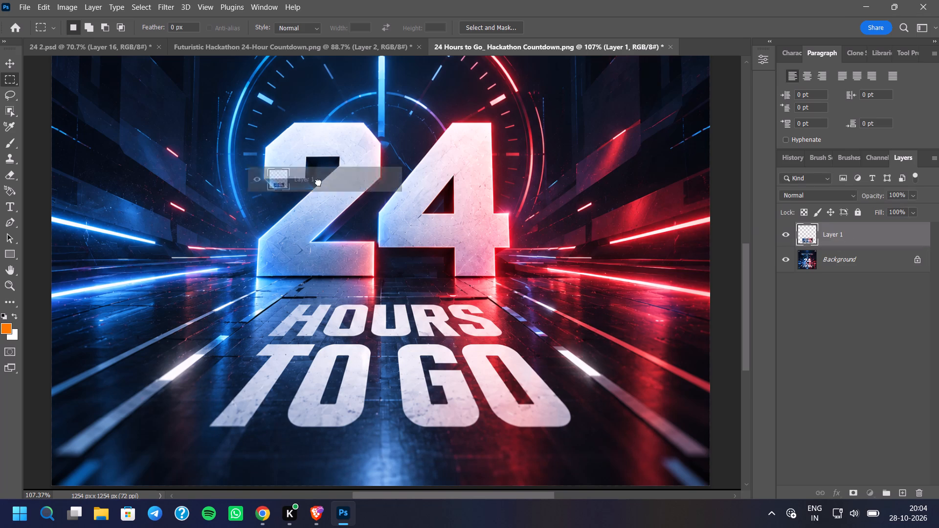
{"action": "left_click_drag", "start_coordinate": [318, 182], "coordinate": [393, 400]}
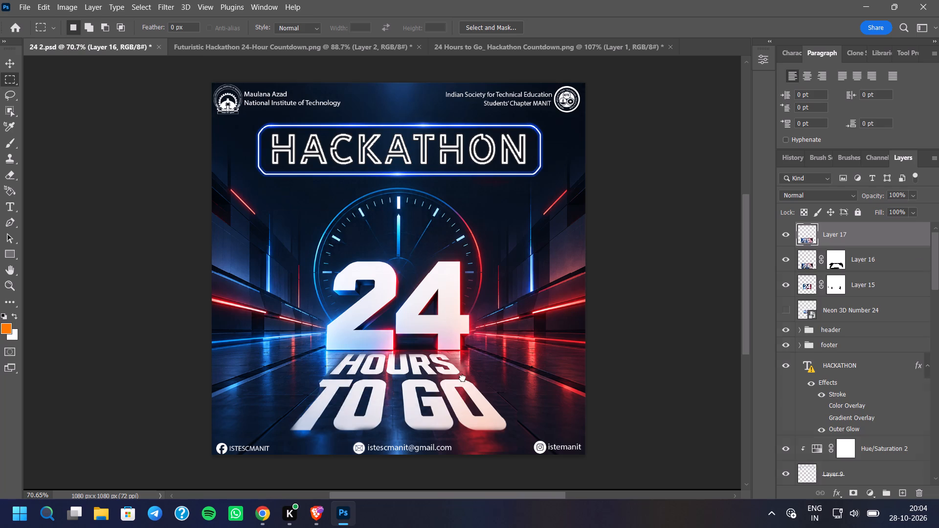
{"action": "left_click", "coordinate": [784, 258]}
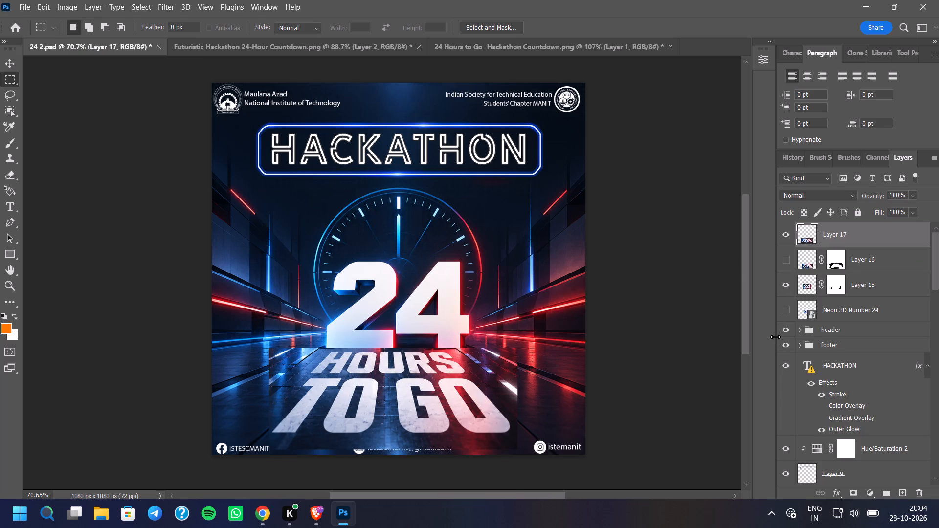
Switch to the Brave browser and pause the song in the Spotify web player.
{"action": "left_click", "coordinate": [320, 514]}
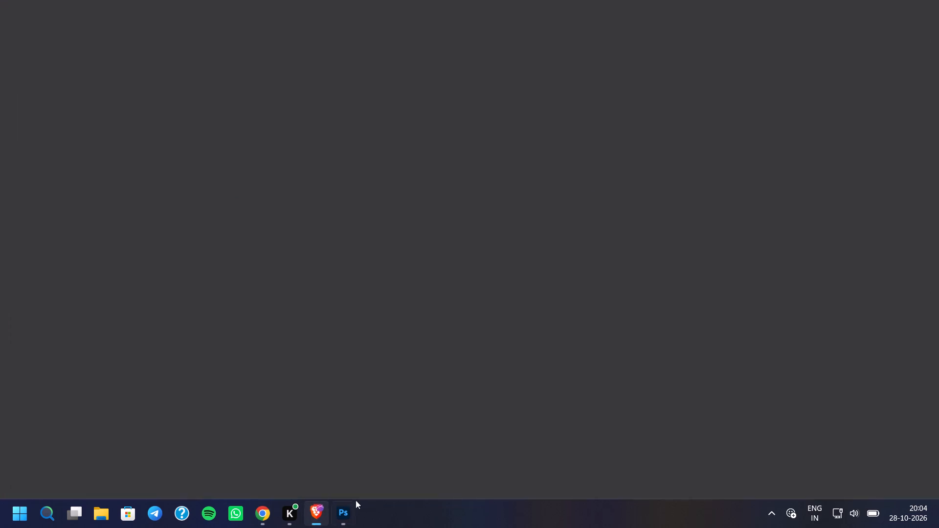
{"action": "left_click", "coordinate": [467, 465]}
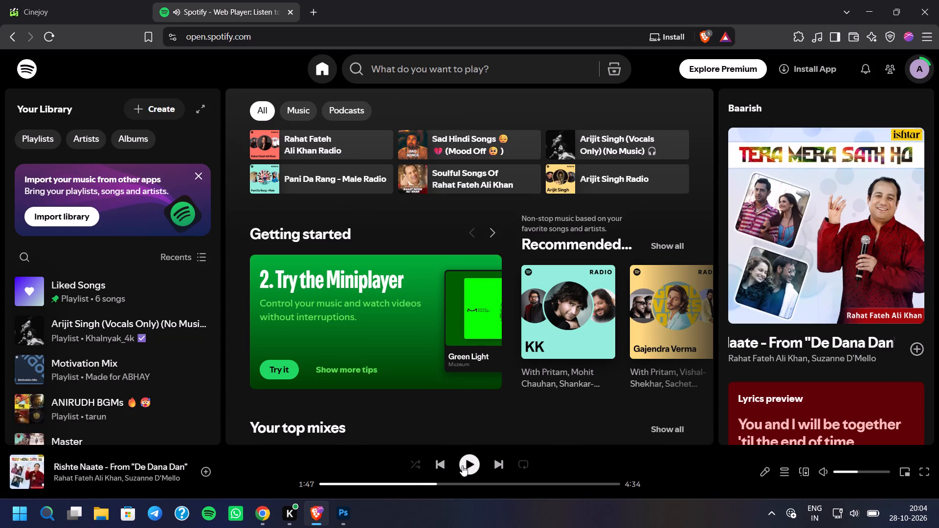
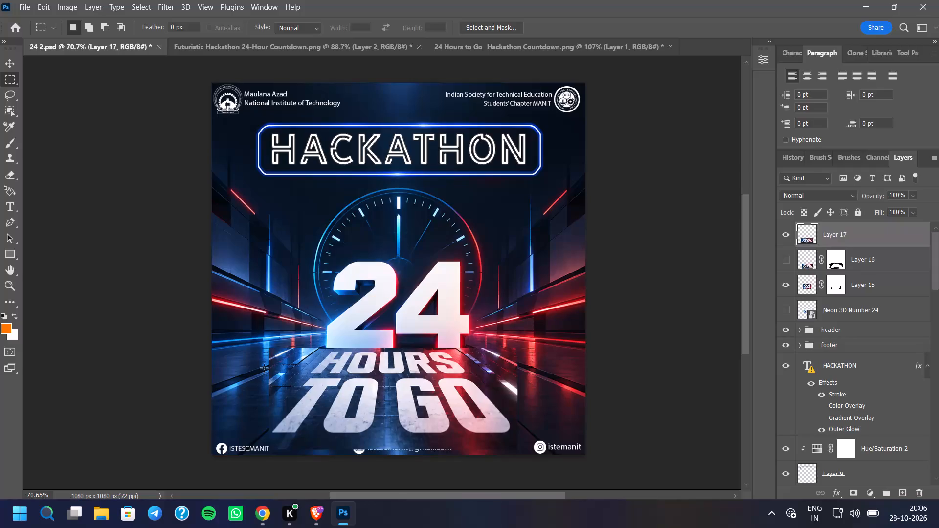
Convert Layer 17, the copied HOURS TO GO artwork, to a smart object.
{"action": "right_click", "coordinate": [845, 240]}
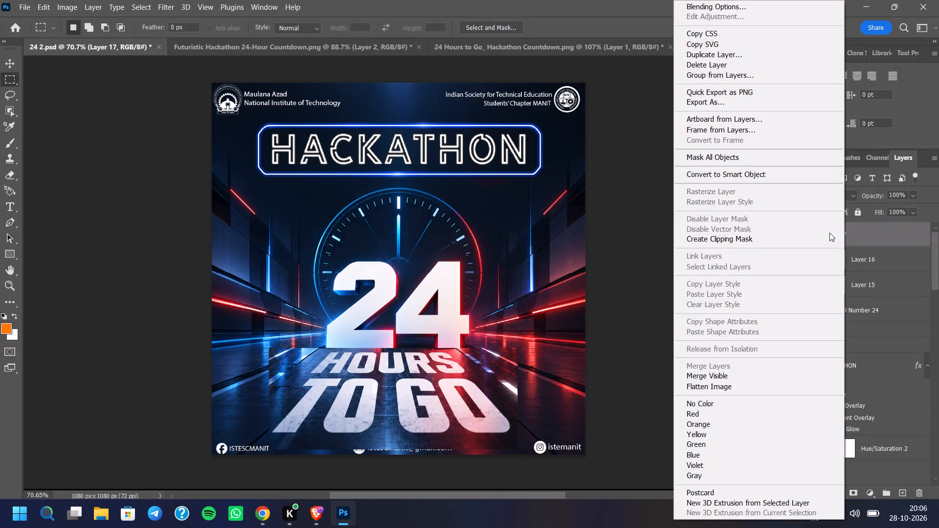
{"action": "left_click", "coordinate": [791, 176]}
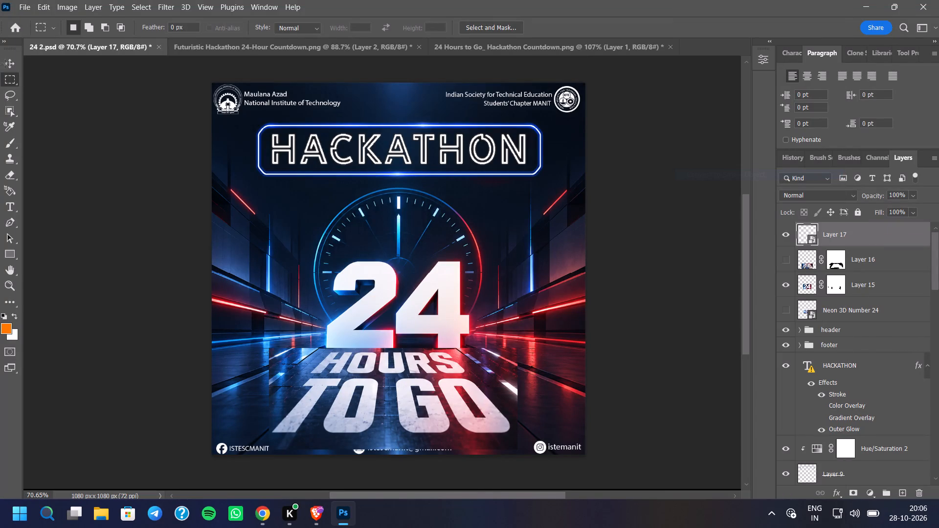
Align the HOURS TO GO layer to the canvas by its horizontal centre.
{"action": "left_click", "coordinate": [12, 65]}
{"action": "left_click", "coordinate": [421, 26]}
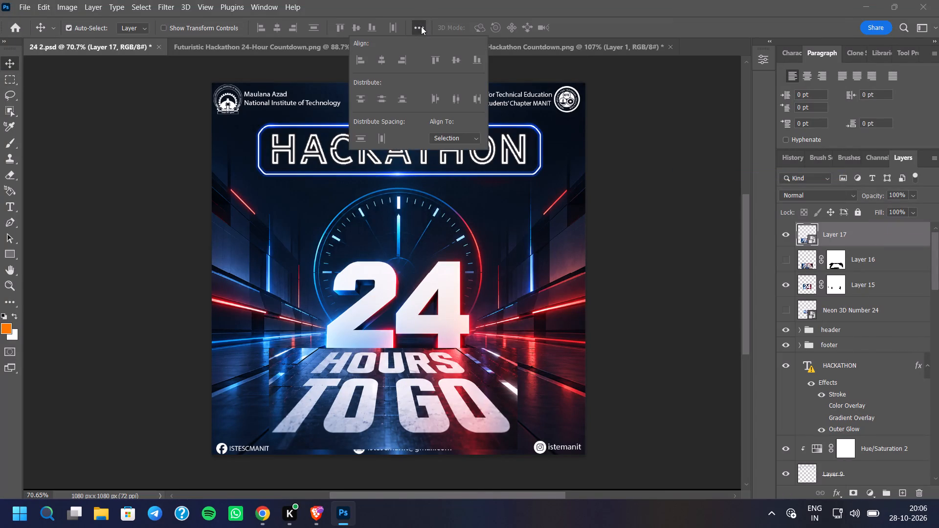
{"action": "left_click", "coordinate": [447, 136]}
{"action": "left_click", "coordinate": [439, 159]}
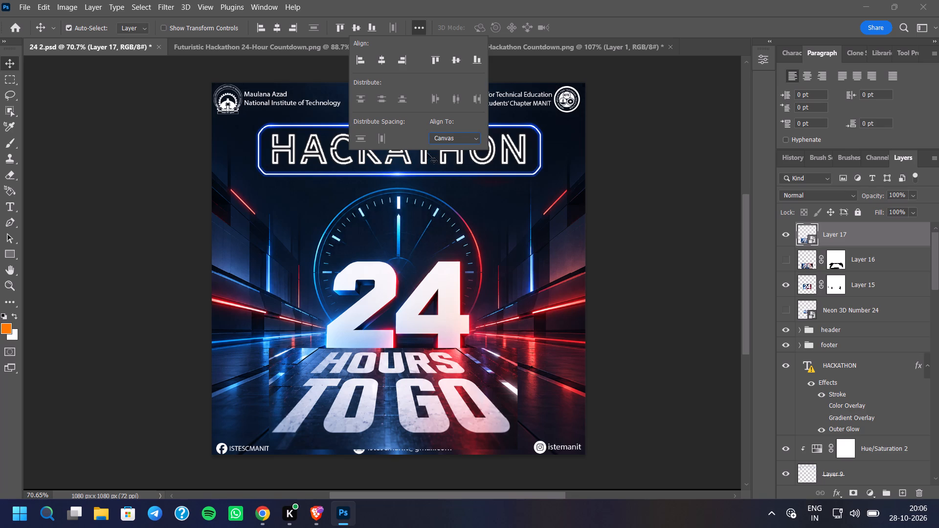
{"action": "left_click", "coordinate": [279, 28]}
Add a layer mask to Layer 17, the HOURS TO GO artwork.
{"action": "left_click", "coordinate": [855, 493]}
With the Eraser, mask out Layer 17's left and bottom edges around HOURS TO GO, uncovering the footer's email line.
{"action": "scroll", "coordinate": [357, 391], "scroll_direction": "up", "scroll_amount": 3}
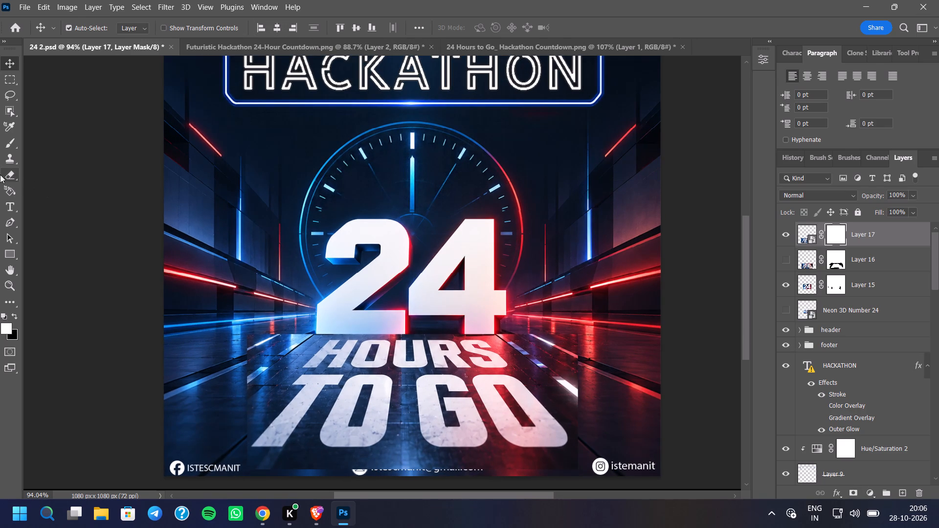
{"action": "left_click", "coordinate": [7, 175]}
{"action": "left_click_drag", "start_coordinate": [292, 323], "coordinate": [257, 357]}
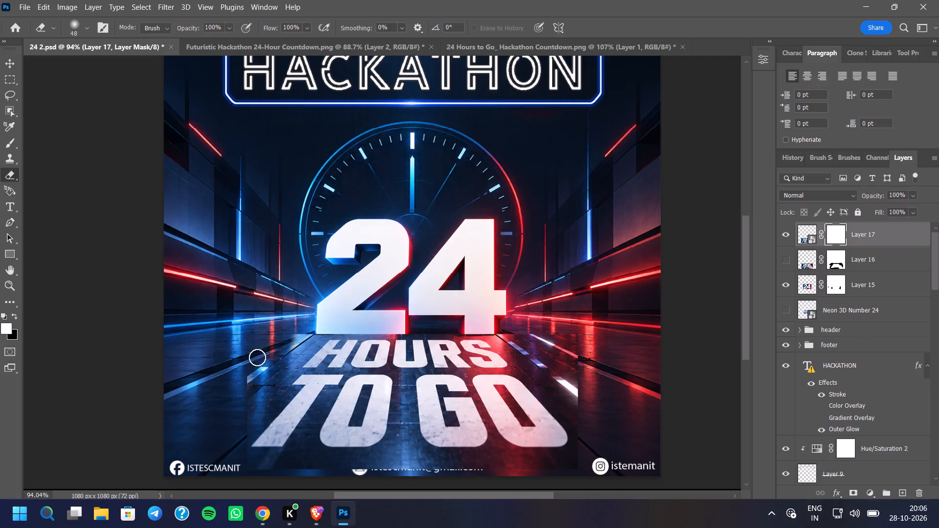
{"action": "left_click_drag", "start_coordinate": [257, 357], "coordinate": [241, 411]}
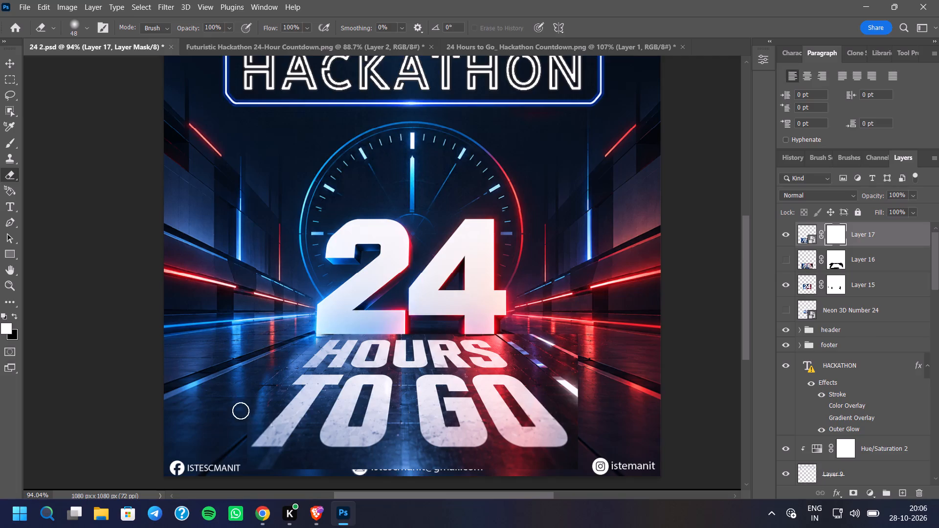
{"action": "left_click_drag", "start_coordinate": [241, 411], "coordinate": [239, 472]}
{"action": "left_click_drag", "start_coordinate": [239, 472], "coordinate": [380, 472]}
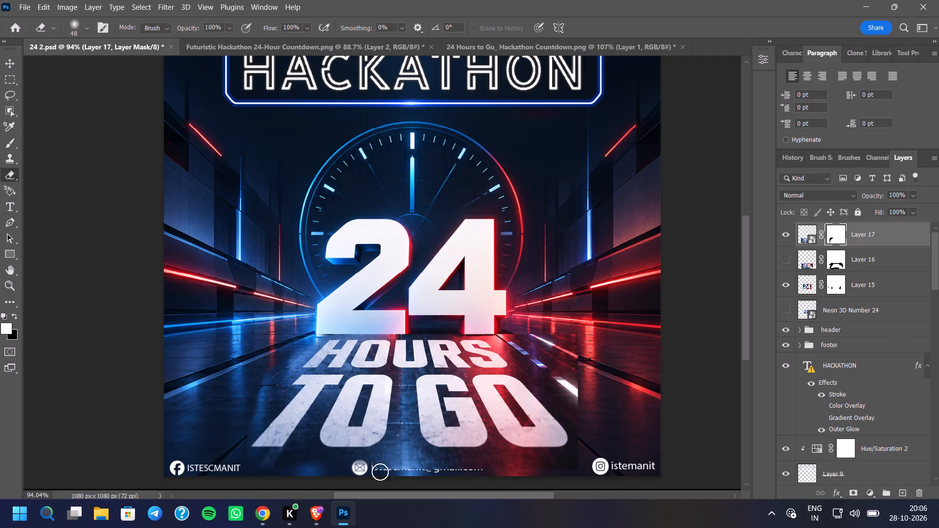
{"action": "left_click_drag", "start_coordinate": [380, 472], "coordinate": [258, 462]}
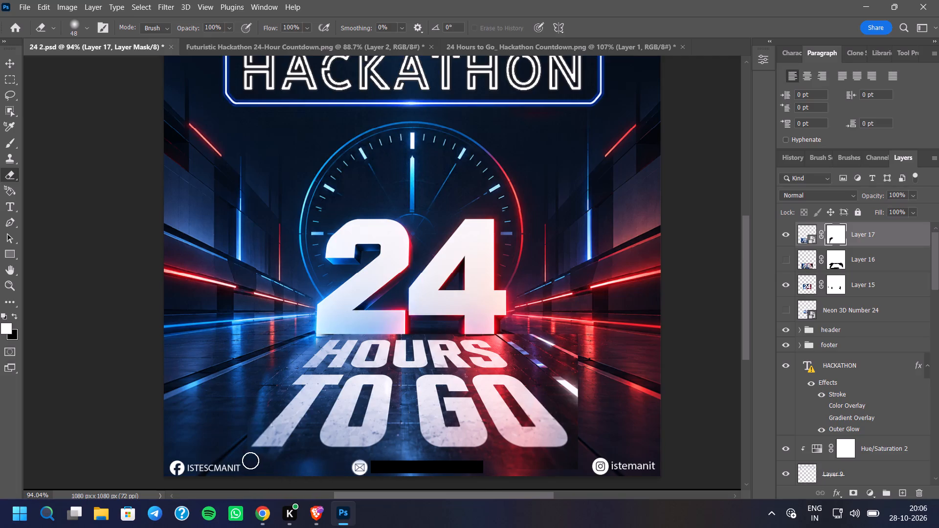
{"action": "left_click_drag", "start_coordinate": [250, 461], "coordinate": [588, 466]}
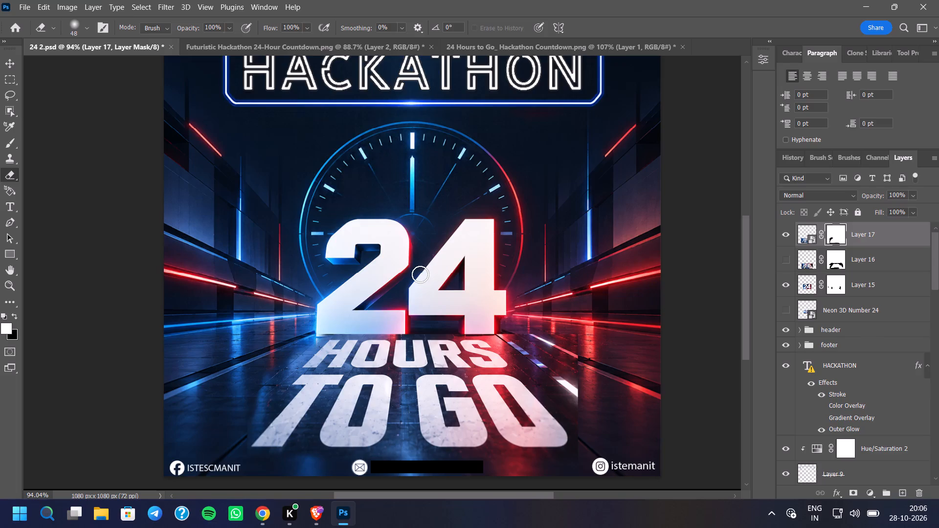
{"action": "left_click_drag", "start_coordinate": [288, 338], "coordinate": [243, 413]}
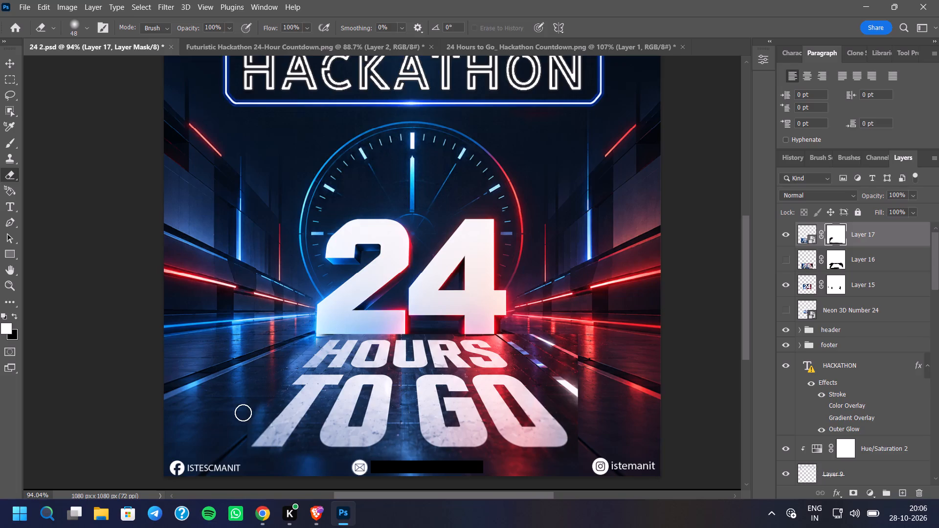
{"action": "left_click_drag", "start_coordinate": [243, 413], "coordinate": [291, 360]}
{"action": "left_click_drag", "start_coordinate": [291, 360], "coordinate": [312, 331]}
Erase Layer 17's hard right edge on the mask, beside HOURS and GO, so it blends into the floor.
{"action": "left_click_drag", "start_coordinate": [531, 335], "coordinate": [586, 365]}
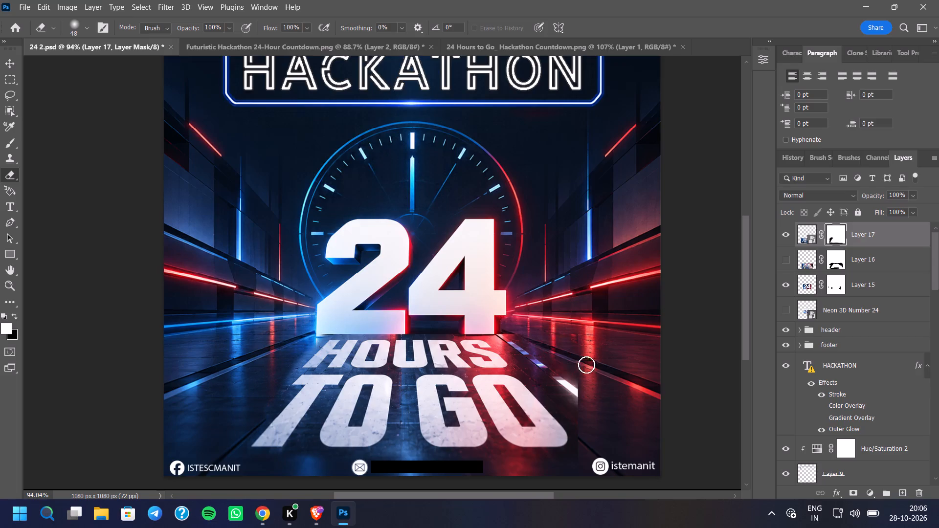
{"action": "left_click_drag", "start_coordinate": [586, 365], "coordinate": [523, 339]}
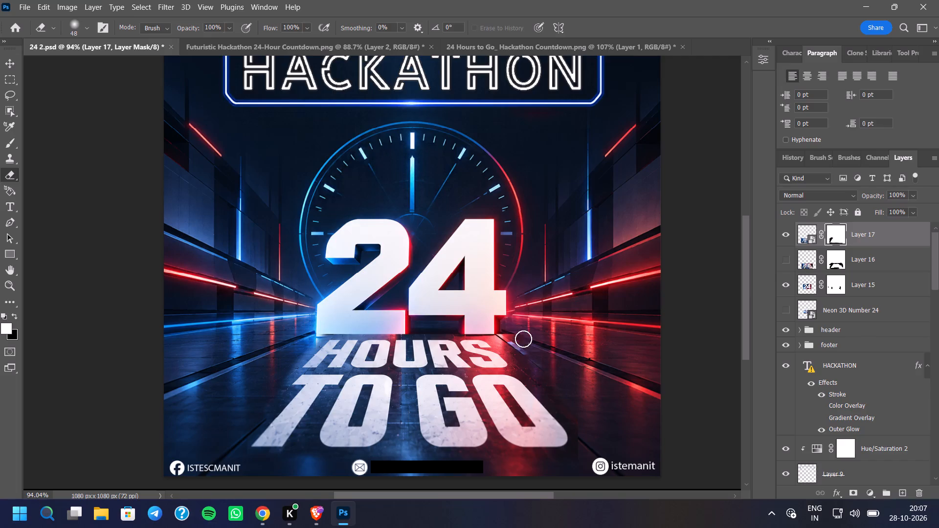
{"action": "left_click_drag", "start_coordinate": [523, 339], "coordinate": [522, 349]}
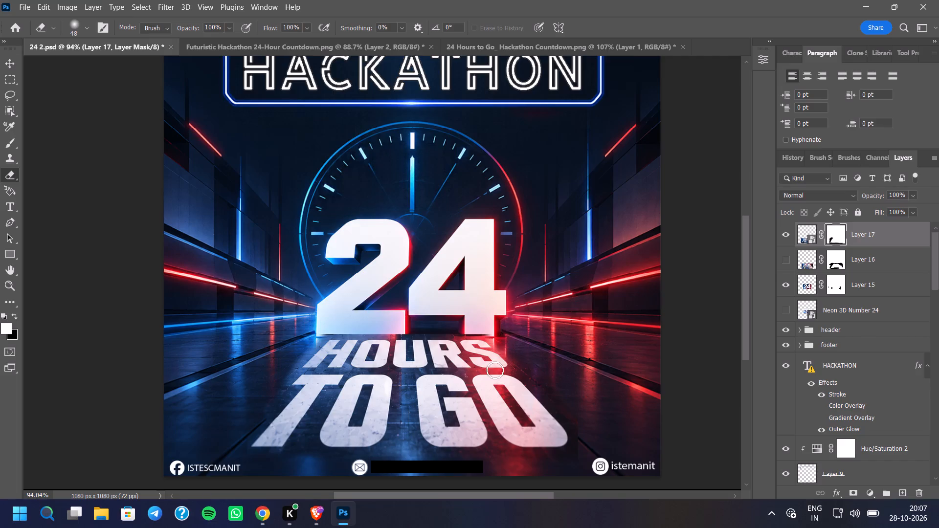
Erase the remaining bottom edge of Layer 17 on the mask, from its lower-left corner towards the footer's email icon.
{"action": "triple_click", "coordinate": [249, 460]}
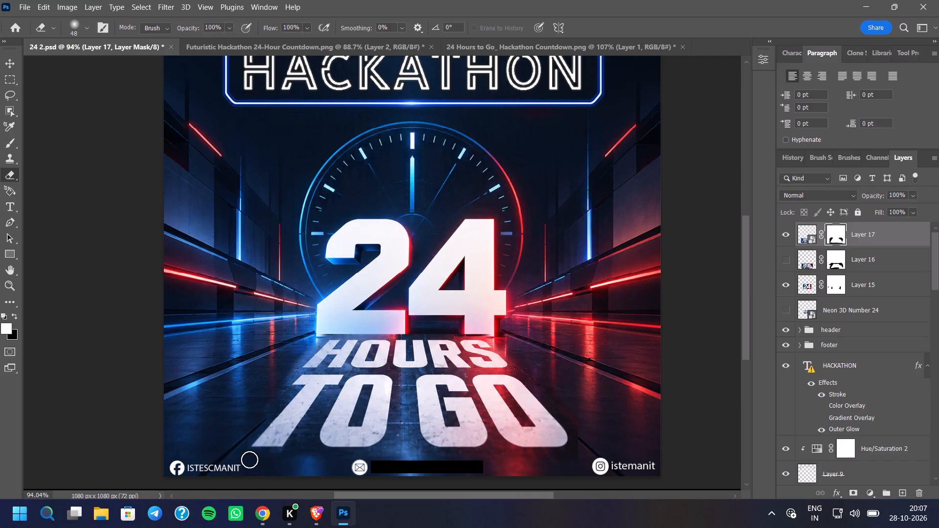
{"action": "left_click", "coordinate": [249, 460]}
{"action": "left_click_drag", "start_coordinate": [250, 460], "coordinate": [353, 459]}
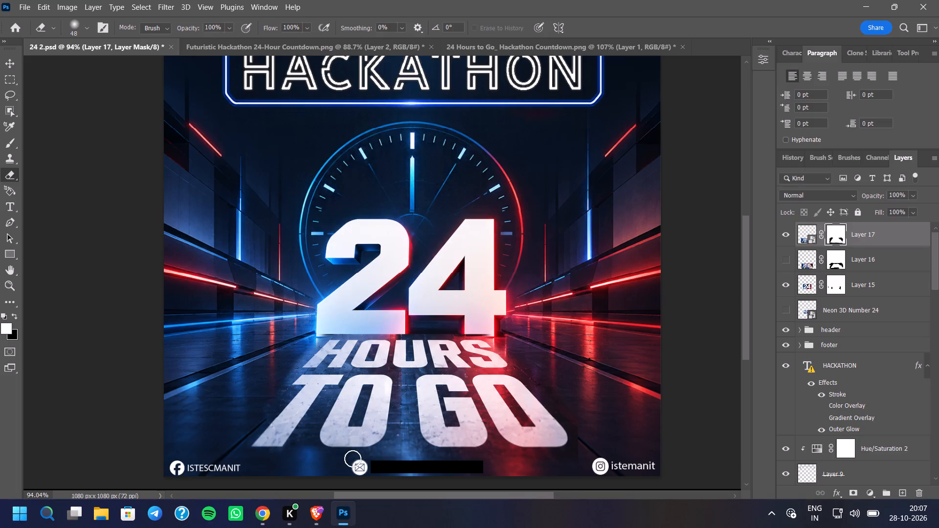
On Layer 17's mask, erase the leftover background edges beside the lower-right corner and right side of the HOURS TO GO lettering.
{"action": "left_click_drag", "start_coordinate": [353, 459], "coordinate": [453, 458]}
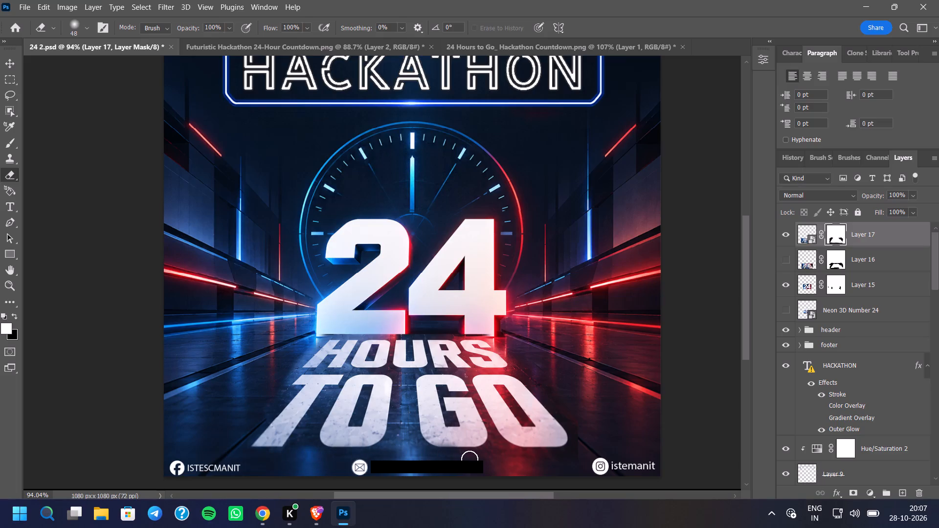
{"action": "key", "text": "ctrl+z"}
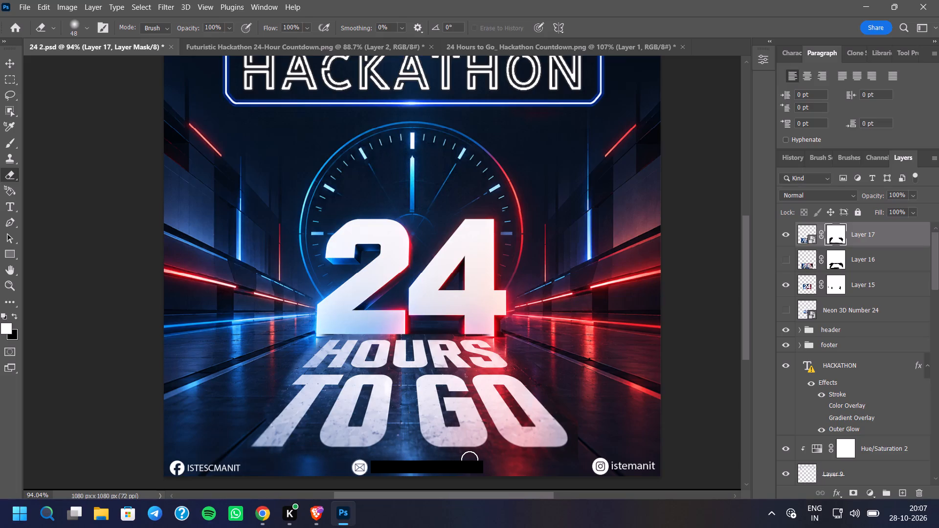
{"action": "left_click_drag", "start_coordinate": [556, 461], "coordinate": [582, 449]}
{"action": "left_click_drag", "start_coordinate": [582, 449], "coordinate": [583, 447]}
{"action": "left_click_drag", "start_coordinate": [580, 431], "coordinate": [536, 369]}
{"action": "left_click_drag", "start_coordinate": [523, 355], "coordinate": [525, 361]}
On Layer 17's mask, erase the leftover background beside the S of HOURS, up to the lower-right corner of the 4.
{"action": "left_click_drag", "start_coordinate": [525, 361], "coordinate": [536, 375]}
{"action": "left_click_drag", "start_coordinate": [525, 366], "coordinate": [497, 332]}
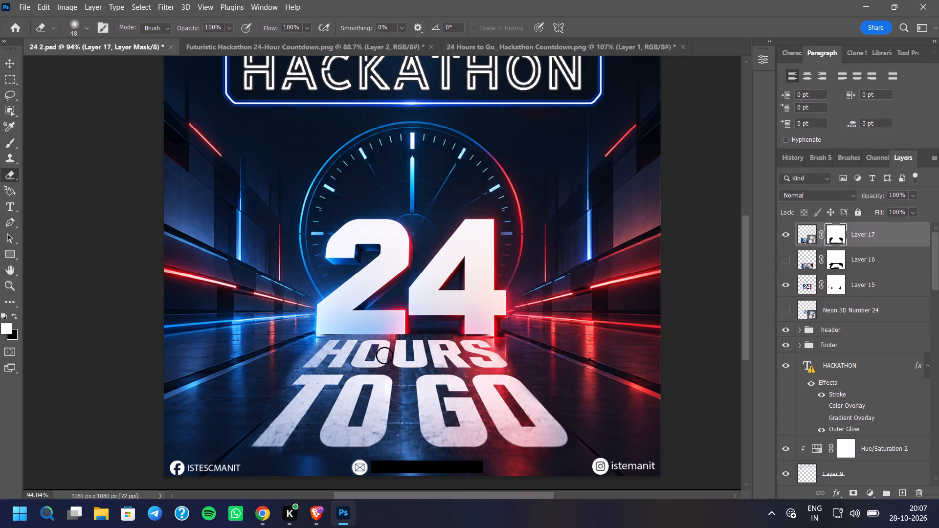
On Layer 17's mask, erase the leftover background edge from the lower-left corner of the 2 down beside the H of HOURS.
{"action": "scroll", "coordinate": [393, 392], "scroll_direction": "up", "scroll_amount": 5}
{"action": "scroll", "coordinate": [221, 329], "scroll_direction": "up", "scroll_amount": 3}
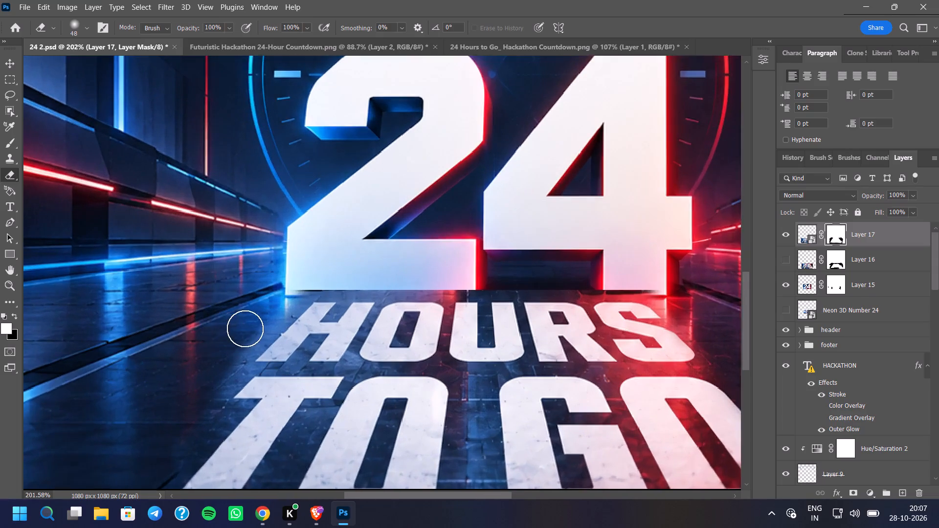
{"action": "scroll", "coordinate": [246, 329], "scroll_direction": "up", "scroll_amount": 3}
{"action": "scroll", "coordinate": [241, 286], "scroll_direction": "up", "scroll_amount": 3}
{"action": "left_click", "coordinate": [314, 296]}
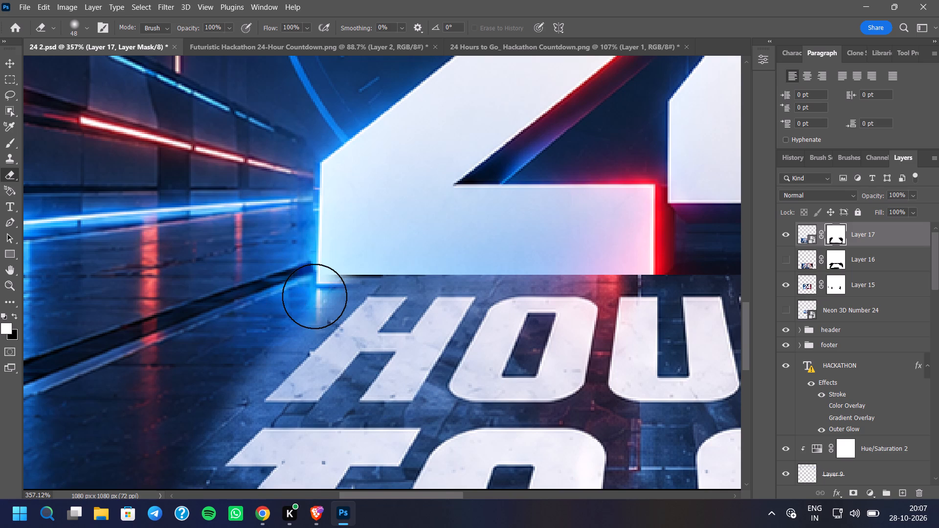
{"action": "left_click_drag", "start_coordinate": [299, 312], "coordinate": [287, 316]}
{"action": "left_click", "coordinate": [282, 325]}
{"action": "left_click", "coordinate": [269, 338]}
{"action": "left_click_drag", "start_coordinate": [263, 345], "coordinate": [261, 350]}
{"action": "left_click", "coordinate": [258, 353]}
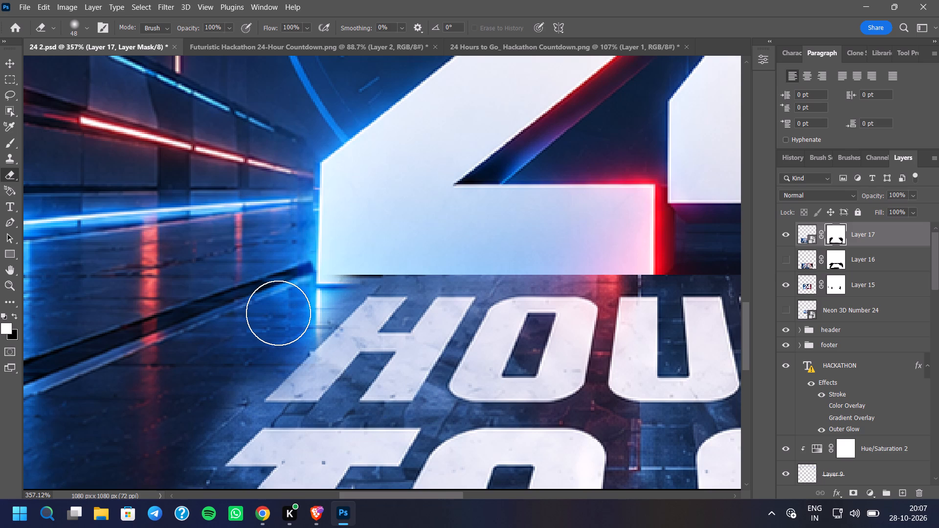
Turn on the mobile hotspot in the Windows quick settings and return to the poster.
{"action": "left_click", "coordinate": [876, 523]}
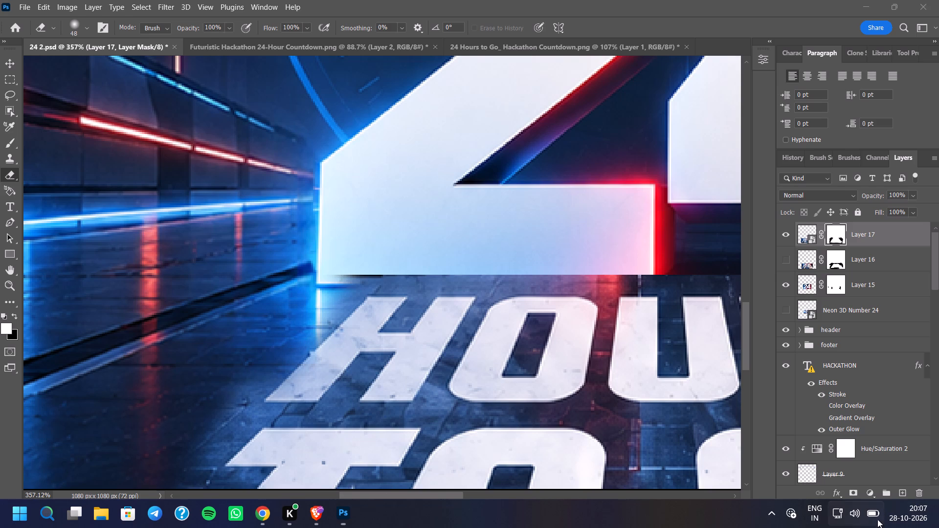
{"action": "scroll", "coordinate": [860, 313], "scroll_direction": "down", "scroll_amount": 5}
{"action": "left_click", "coordinate": [881, 294]}
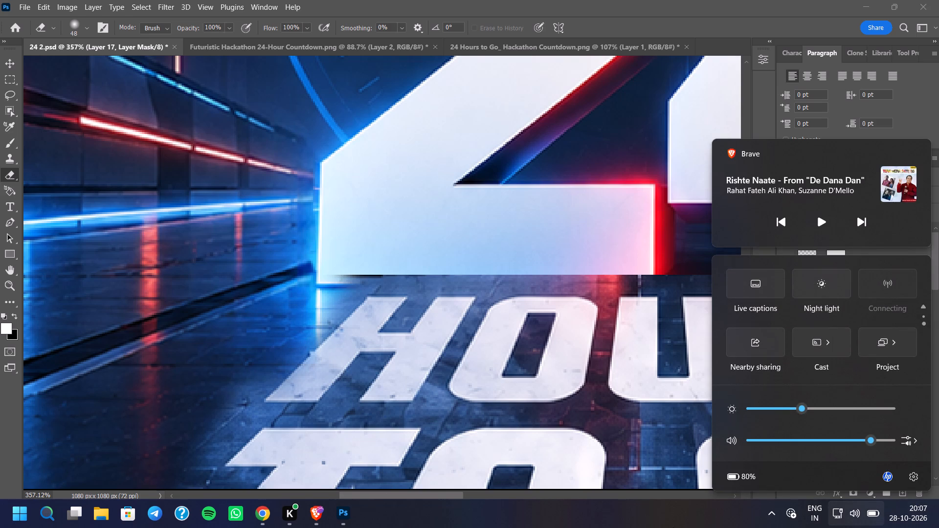
{"action": "left_click", "coordinate": [671, 527]}
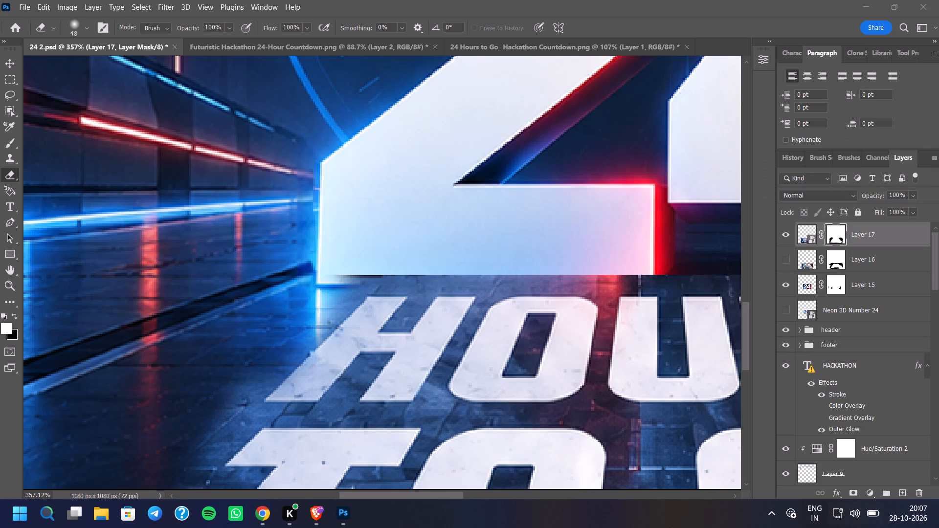
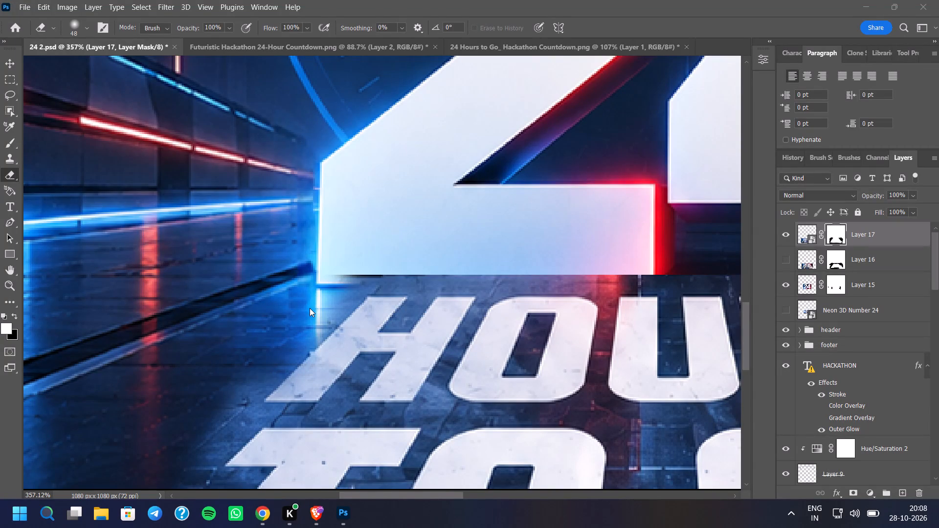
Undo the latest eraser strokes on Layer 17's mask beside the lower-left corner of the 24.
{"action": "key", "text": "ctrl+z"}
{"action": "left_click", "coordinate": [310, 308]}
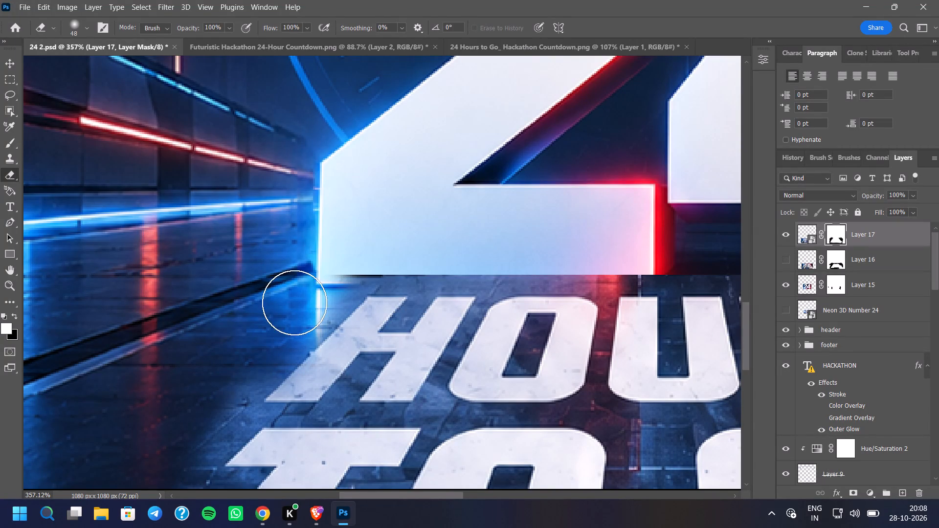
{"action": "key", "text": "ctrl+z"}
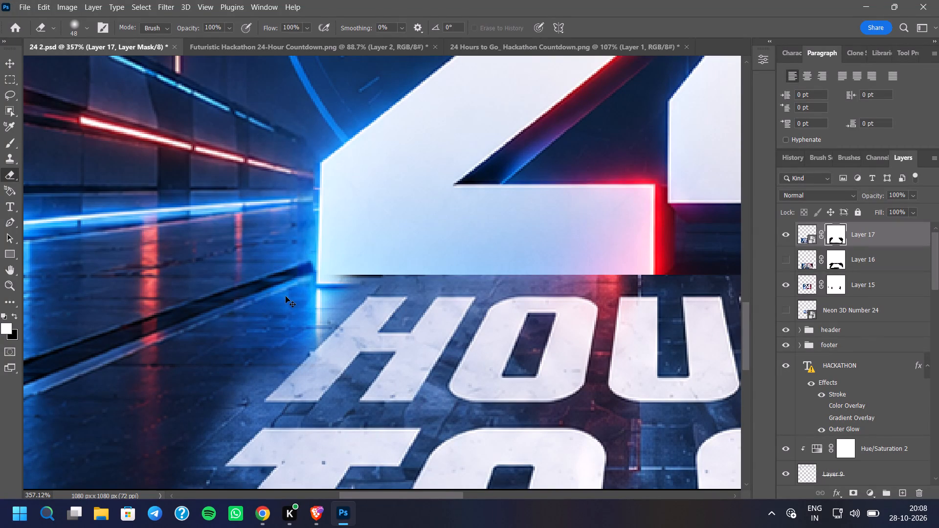
On Layer 17's mask, erase the leftover floor edges along the left side of the HOURS TO GO lettering.
{"action": "scroll", "coordinate": [313, 286], "scroll_direction": "down", "scroll_amount": 4}
{"action": "double_click", "coordinate": [262, 344]}
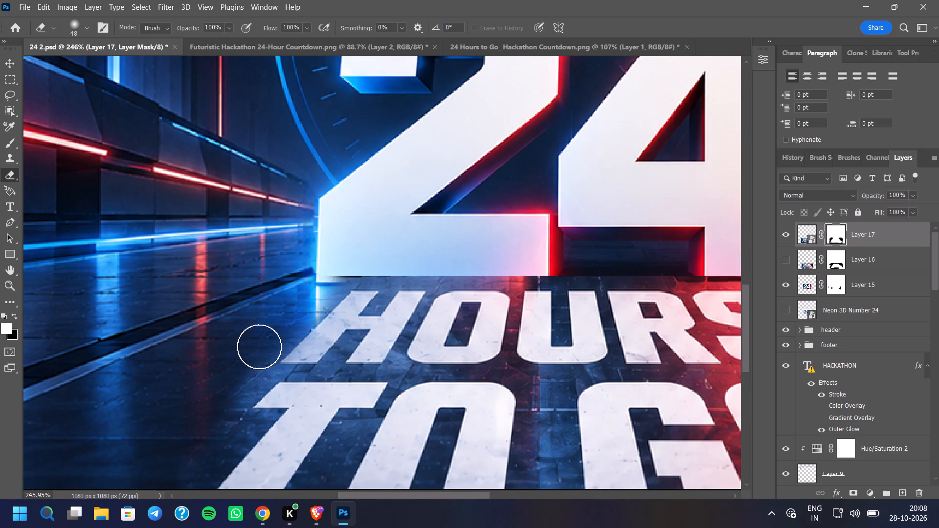
{"action": "left_click", "coordinate": [259, 348]}
{"action": "left_click_drag", "start_coordinate": [256, 355], "coordinate": [250, 362]}
{"action": "left_click", "coordinate": [245, 366]}
{"action": "left_click", "coordinate": [240, 369]}
{"action": "left_click_drag", "start_coordinate": [236, 374], "coordinate": [233, 379]}
{"action": "left_click", "coordinate": [232, 380]}
{"action": "left_click_drag", "start_coordinate": [227, 390], "coordinate": [222, 400]}
{"action": "left_click", "coordinate": [223, 415]}
{"action": "left_click_drag", "start_coordinate": [224, 416], "coordinate": [227, 422]}
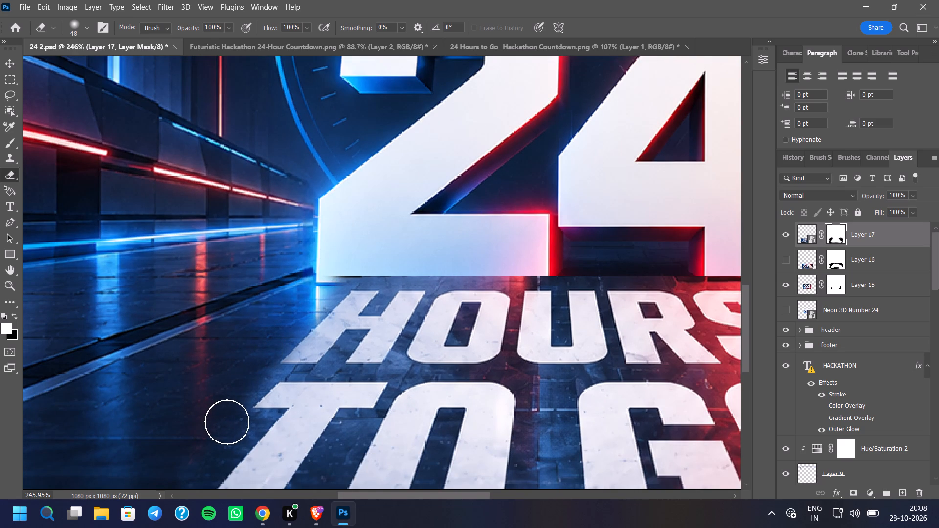
{"action": "left_click", "coordinate": [227, 422]}
{"action": "left_click", "coordinate": [226, 428]}
{"action": "left_click", "coordinate": [224, 432]}
{"action": "left_click_drag", "start_coordinate": [220, 437], "coordinate": [209, 440]}
{"action": "left_click", "coordinate": [208, 440]}
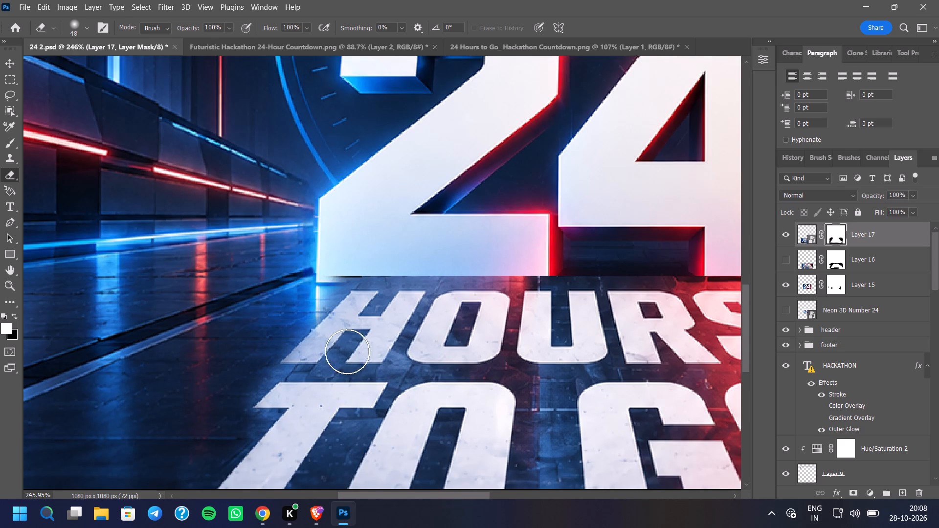
On Layer 17's mask, erase the leftover background around the lower-right base of the 4.
{"action": "scroll", "coordinate": [332, 350], "scroll_direction": "down", "scroll_amount": 9}
{"action": "scroll", "coordinate": [533, 348], "scroll_direction": "up", "scroll_amount": 9}
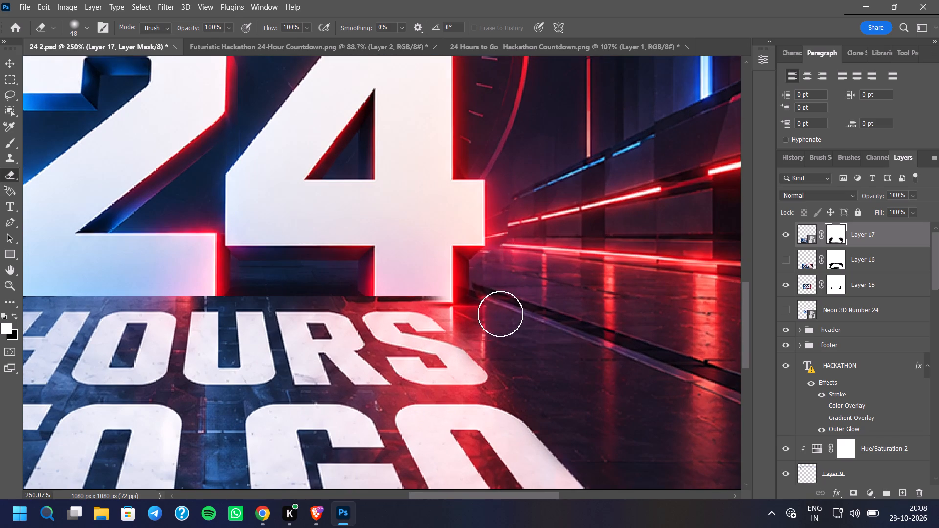
{"action": "left_click_drag", "start_coordinate": [487, 304], "coordinate": [483, 319]}
{"action": "left_click_drag", "start_coordinate": [476, 311], "coordinate": [425, 283]}
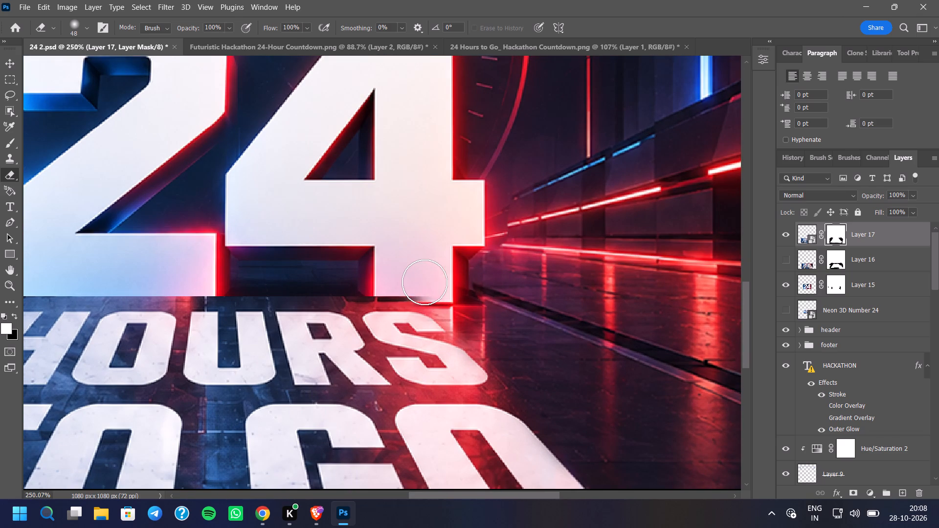
{"action": "scroll", "coordinate": [379, 319], "scroll_direction": "down", "scroll_amount": 6}
{"action": "scroll", "coordinate": [271, 290], "scroll_direction": "up", "scroll_amount": 4}
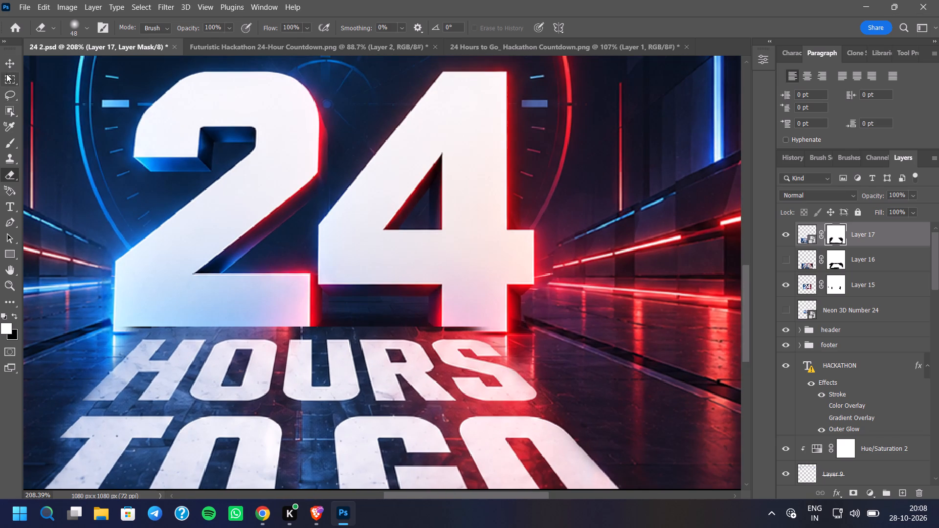
Clear a thin rectangular strip from Layer 17's mask across the full base of the 24, just above HOURS, and deselect.
{"action": "left_click", "coordinate": [6, 74]}
{"action": "scroll", "coordinate": [178, 221], "scroll_direction": "up", "scroll_amount": 4}
{"action": "left_click_drag", "start_coordinate": [70, 360], "coordinate": [172, 393]}
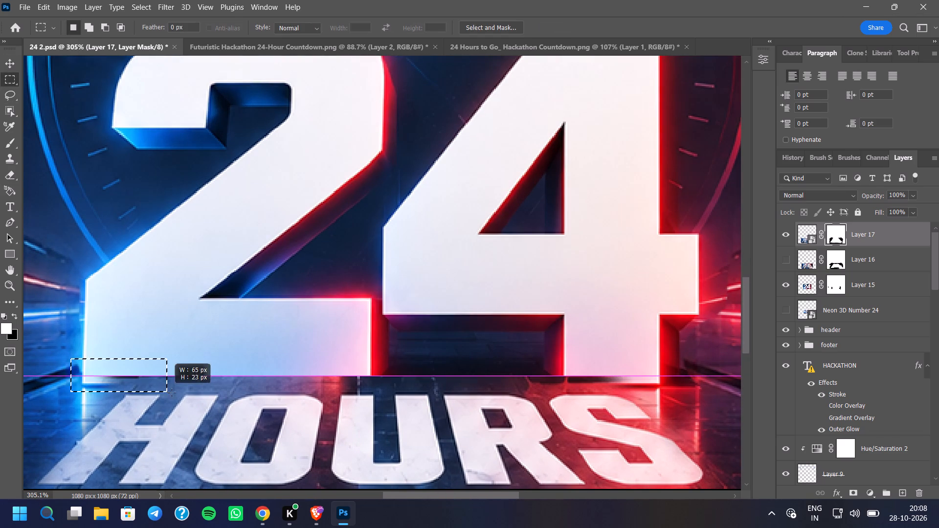
{"action": "left_click_drag", "start_coordinate": [172, 393], "coordinate": [711, 391]}
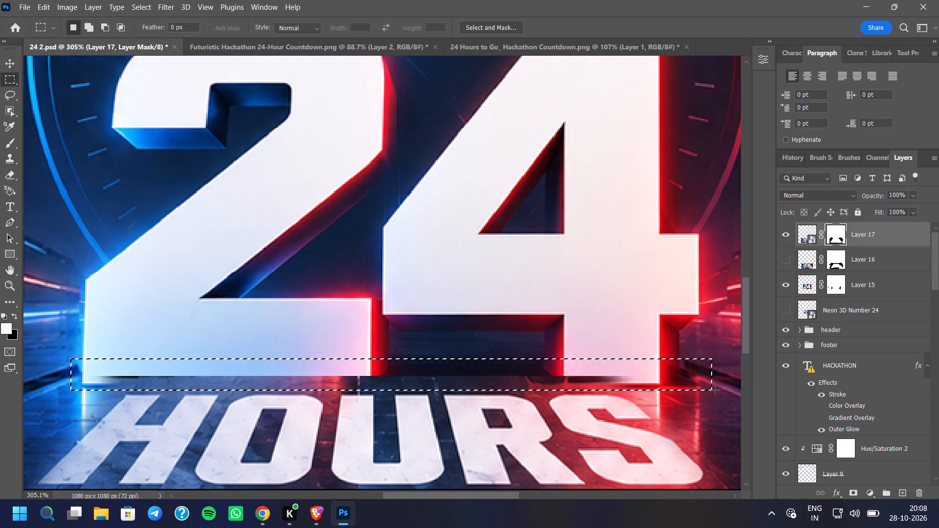
{"action": "key", "text": "Delete"}
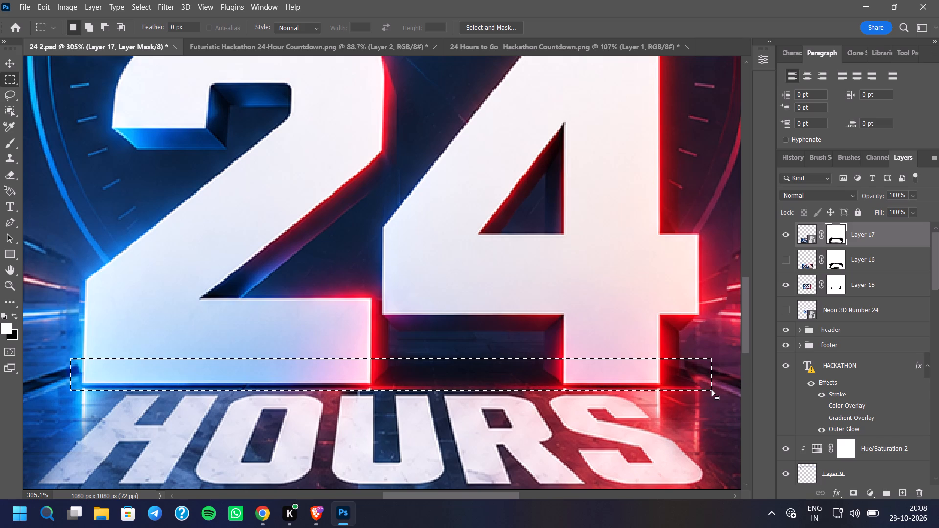
{"action": "left_click", "coordinate": [695, 294]}
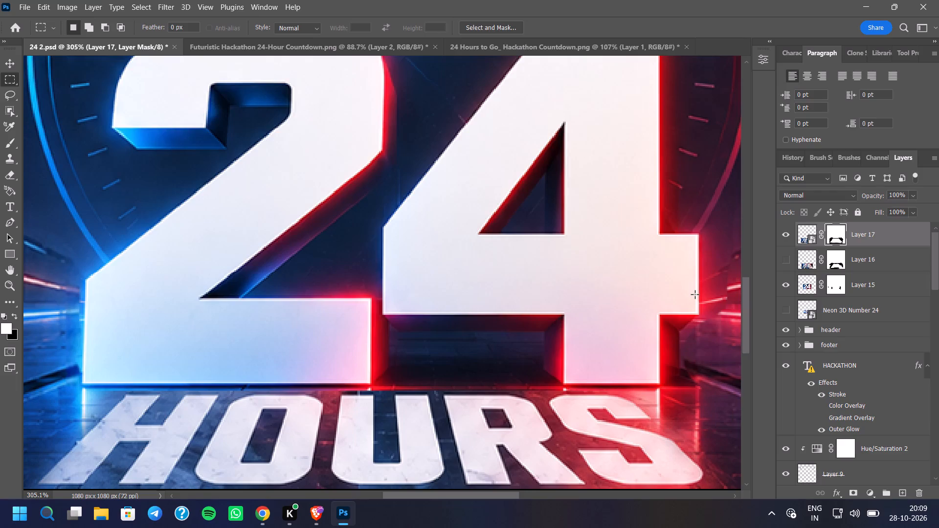
Examine how the base of the 24 blends with the HOURS TO GO lettering and the surrounding floor.
{"action": "scroll", "coordinate": [469, 192], "scroll_direction": "down", "scroll_amount": 2}
{"action": "scroll", "coordinate": [469, 192], "scroll_direction": "up", "scroll_amount": 1}
{"action": "scroll", "coordinate": [469, 192], "scroll_direction": "down", "scroll_amount": 6}
{"action": "left_click", "coordinate": [5, 65]}
{"action": "scroll", "coordinate": [307, 200], "scroll_direction": "down", "scroll_amount": 5}
{"action": "scroll", "coordinate": [329, 318], "scroll_direction": "up", "scroll_amount": 4}
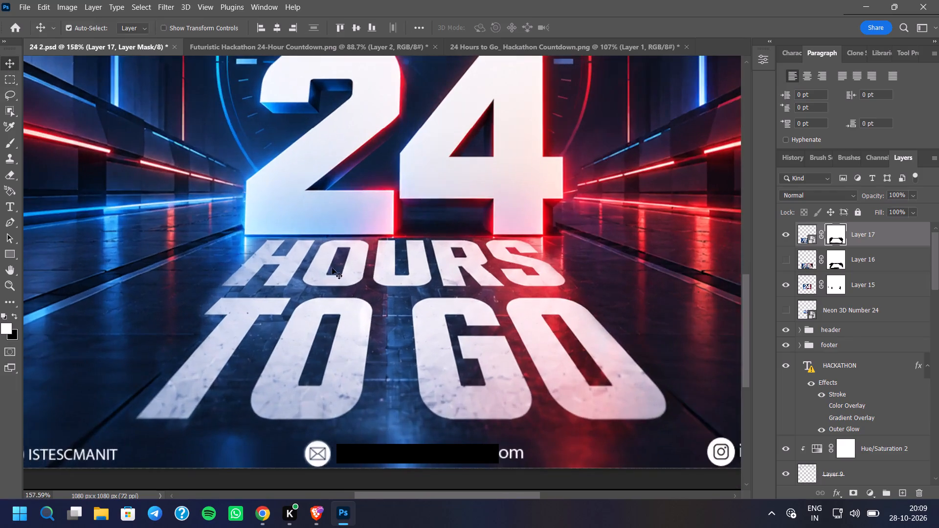
{"action": "scroll", "coordinate": [386, 349], "scroll_direction": "down", "scroll_amount": 4}
{"action": "scroll", "coordinate": [396, 351], "scroll_direction": "up", "scroll_amount": 4}
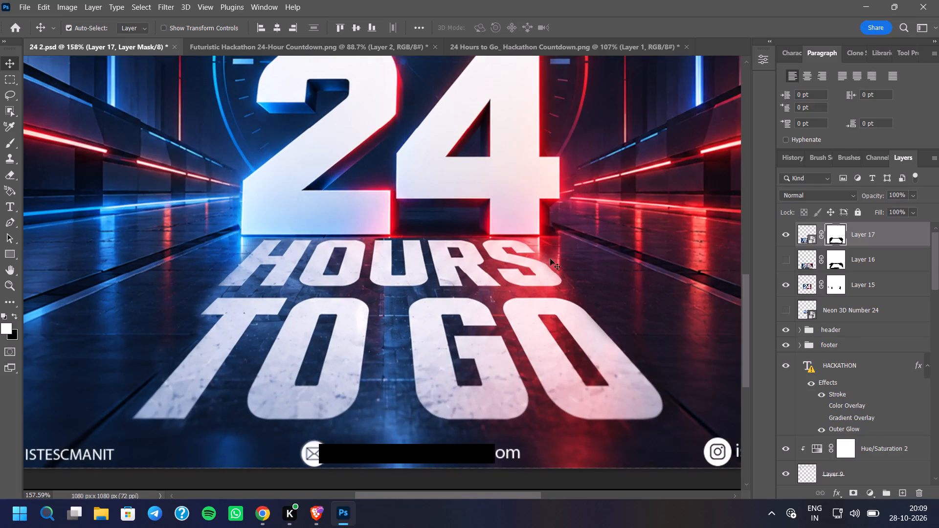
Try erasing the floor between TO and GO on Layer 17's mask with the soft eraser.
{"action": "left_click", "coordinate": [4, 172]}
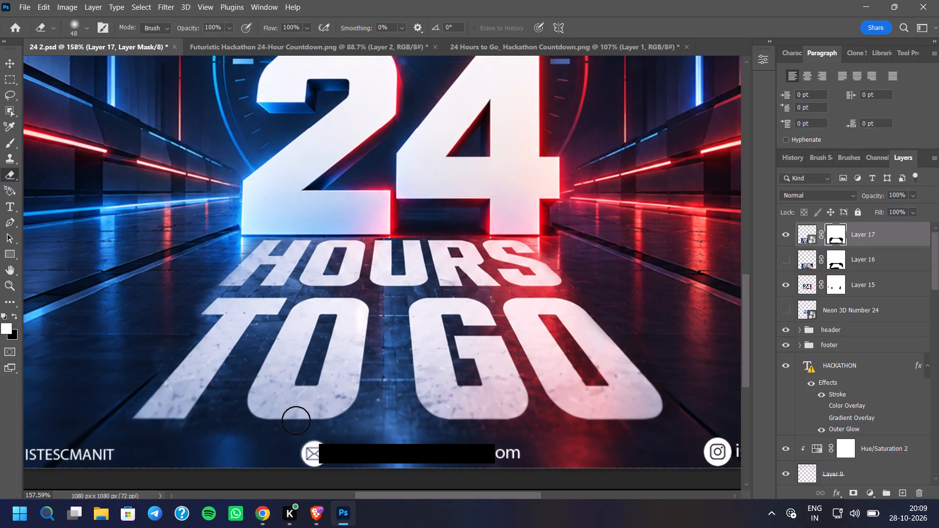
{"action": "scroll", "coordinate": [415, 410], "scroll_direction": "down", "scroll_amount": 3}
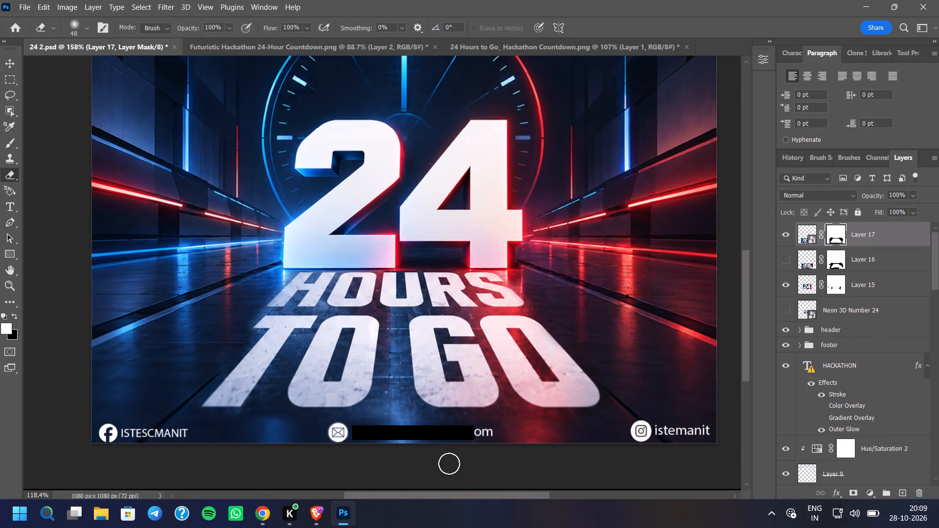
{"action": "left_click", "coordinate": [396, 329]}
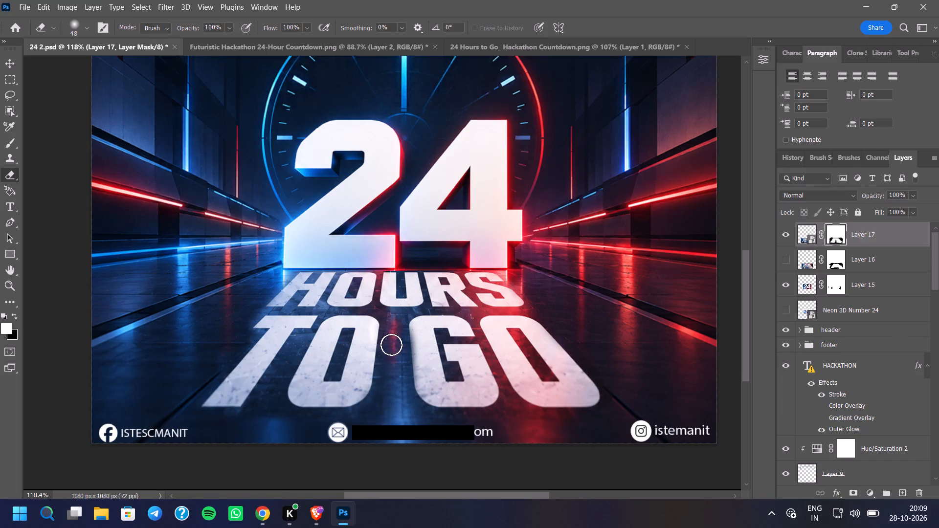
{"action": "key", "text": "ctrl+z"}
Using a Hard Round eraser at 48 px, erase the mismatched floor between TO and GO on Layer 17's mask.
{"action": "right_click", "coordinate": [363, 320]}
{"action": "left_click", "coordinate": [429, 462]}
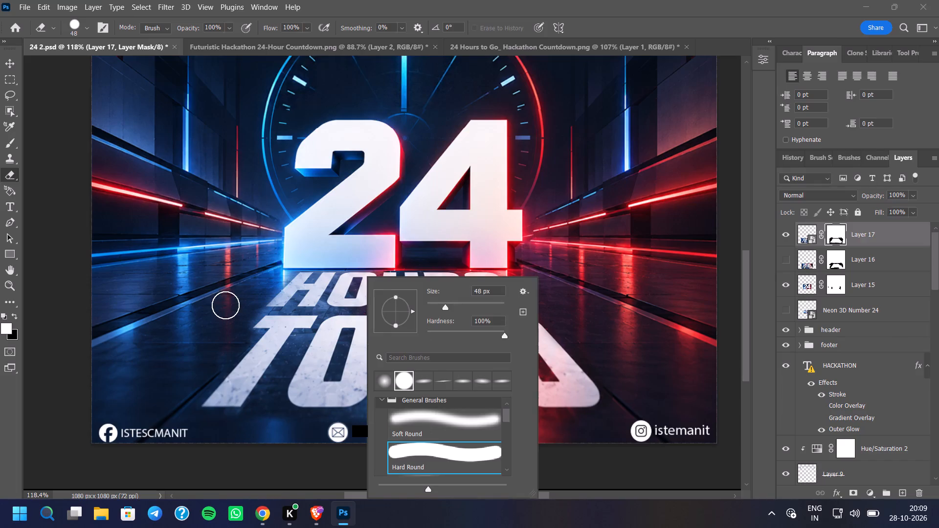
{"action": "left_click", "coordinate": [83, 277]}
{"action": "scroll", "coordinate": [367, 368], "scroll_direction": "up", "scroll_amount": 8}
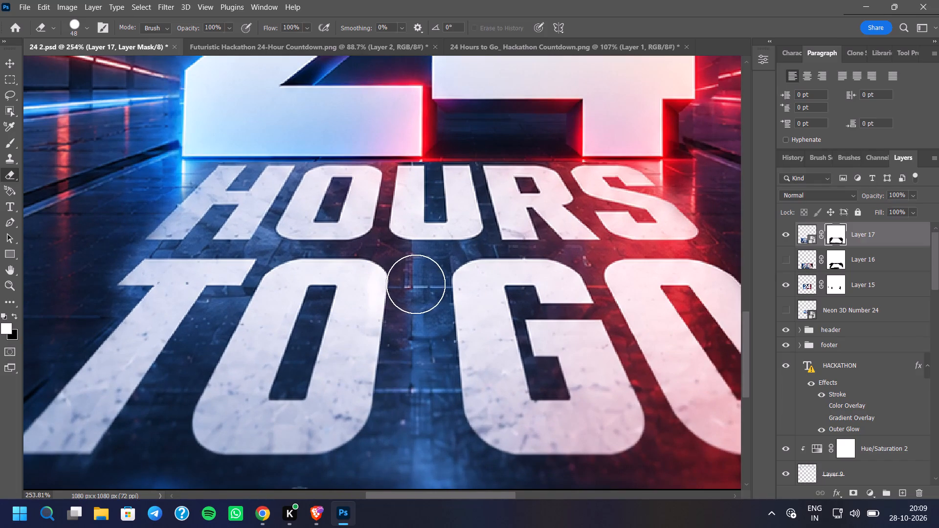
{"action": "left_click", "coordinate": [420, 289]}
{"action": "left_click_drag", "start_coordinate": [421, 307], "coordinate": [421, 311]}
{"action": "left_click_drag", "start_coordinate": [420, 322], "coordinate": [420, 330]}
{"action": "left_click_drag", "start_coordinate": [420, 344], "coordinate": [421, 353]}
{"action": "left_click_drag", "start_coordinate": [423, 361], "coordinate": [423, 366]}
{"action": "left_click_drag", "start_coordinate": [421, 372], "coordinate": [421, 388]}
{"action": "left_click", "coordinate": [413, 361]}
{"action": "left_click", "coordinate": [413, 345]}
{"action": "left_click_drag", "start_coordinate": [413, 345], "coordinate": [417, 404]}
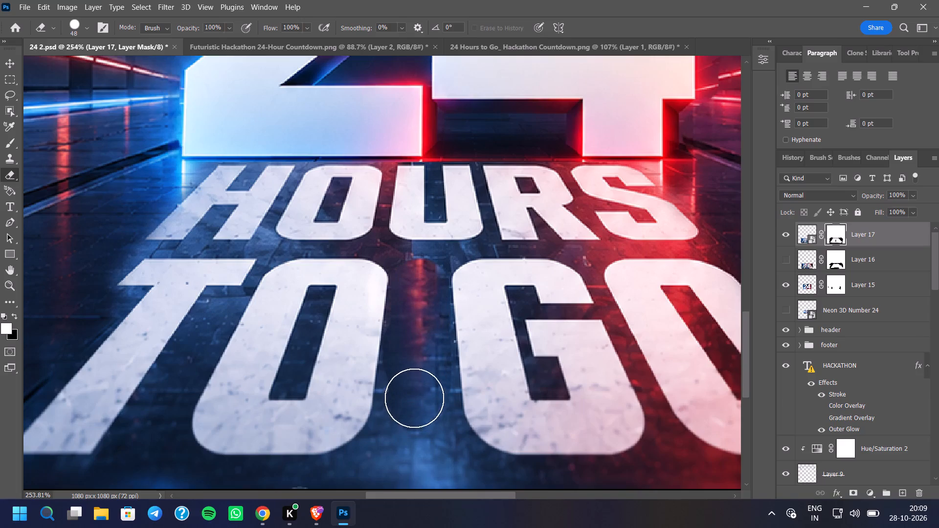
Erase the remaining floor patches on Layer 17's mask through the lower gap between TO and GO and below it.
{"action": "double_click", "coordinate": [410, 380]}
{"action": "left_click", "coordinate": [408, 372]}
{"action": "left_click_drag", "start_coordinate": [412, 391], "coordinate": [398, 427]}
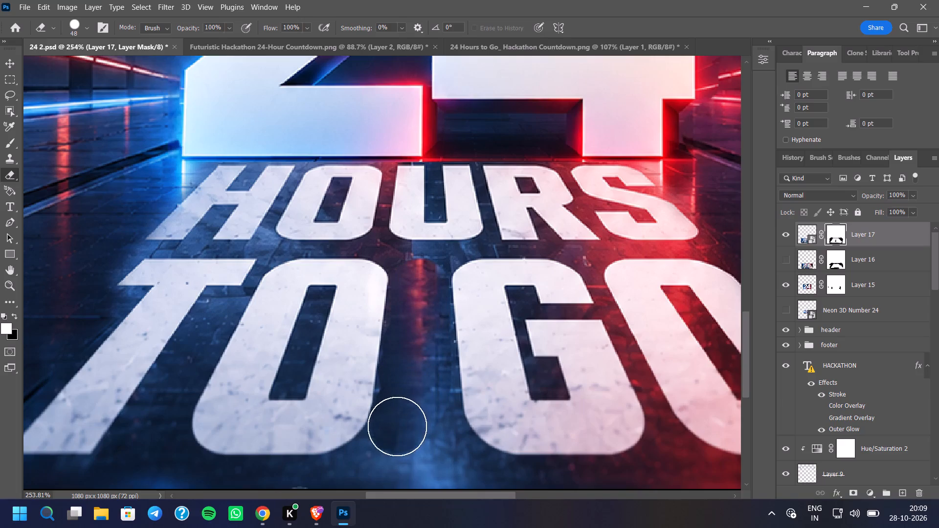
{"action": "left_click", "coordinate": [405, 393]}
{"action": "left_click_drag", "start_coordinate": [406, 399], "coordinate": [376, 467]}
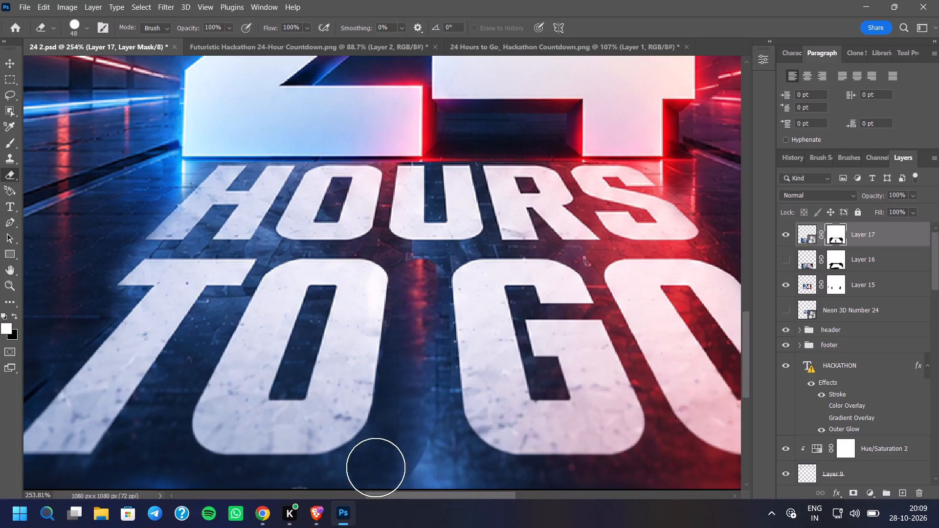
{"action": "left_click_drag", "start_coordinate": [376, 467], "coordinate": [373, 469]}
{"action": "scroll", "coordinate": [389, 377], "scroll_direction": "down", "scroll_amount": 6}
{"action": "left_click_drag", "start_coordinate": [386, 435], "coordinate": [386, 423]}
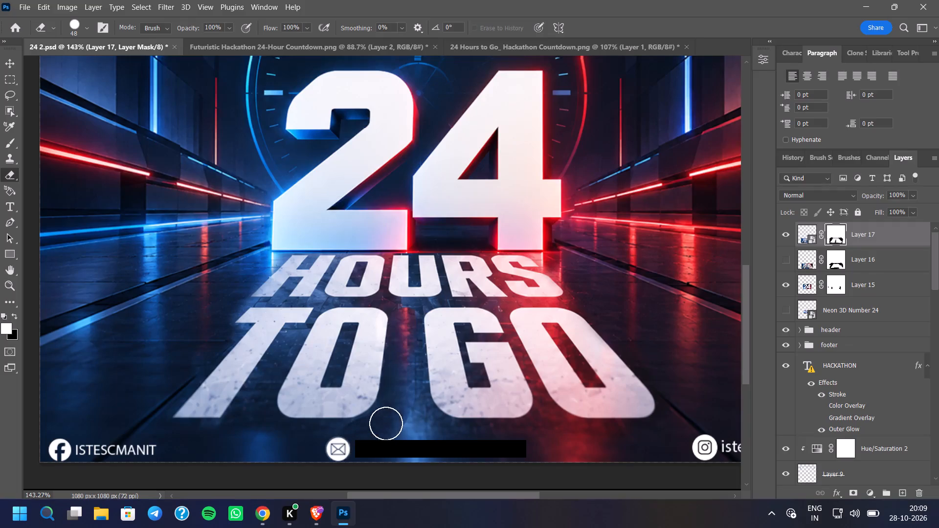
{"action": "left_click_drag", "start_coordinate": [386, 423], "coordinate": [417, 409]}
{"action": "left_click", "coordinate": [412, 388]}
{"action": "left_click", "coordinate": [408, 372]}
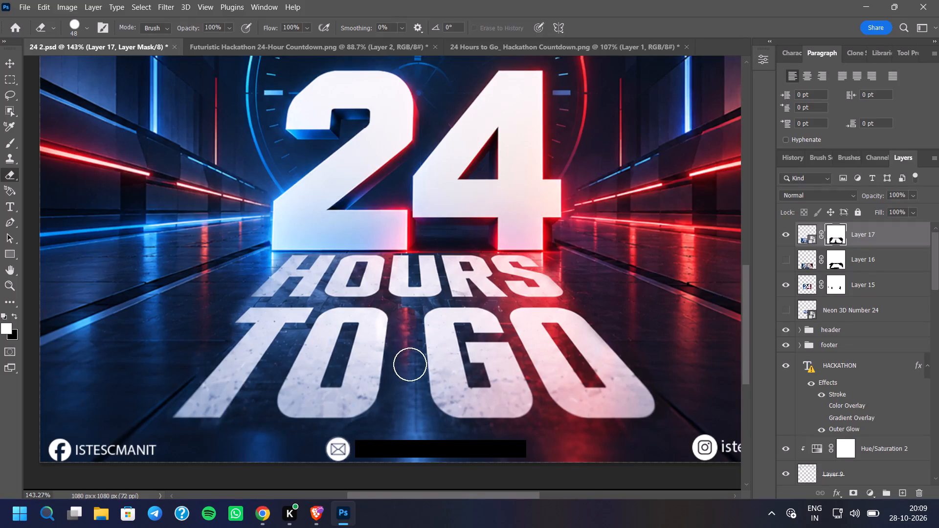
{"action": "left_click", "coordinate": [410, 363]}
{"action": "left_click_drag", "start_coordinate": [410, 359], "coordinate": [410, 355]}
{"action": "left_click", "coordinate": [410, 348]}
{"action": "left_click", "coordinate": [406, 314]}
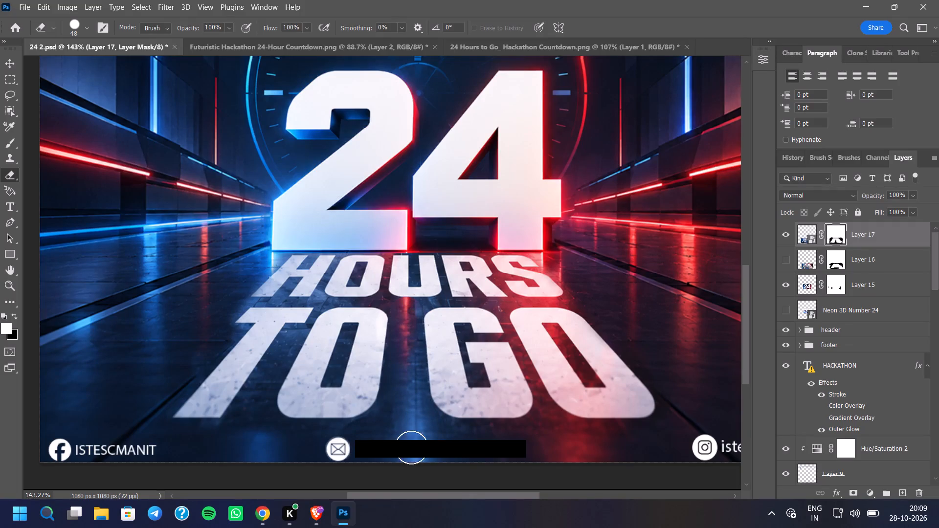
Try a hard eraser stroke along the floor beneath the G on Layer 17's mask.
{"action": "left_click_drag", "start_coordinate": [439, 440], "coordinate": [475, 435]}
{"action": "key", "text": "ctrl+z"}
On Layer 17's mask, erase the leftover floor along the underside of the G in GO.
{"action": "scroll", "coordinate": [550, 442], "scroll_direction": "up", "scroll_amount": 10}
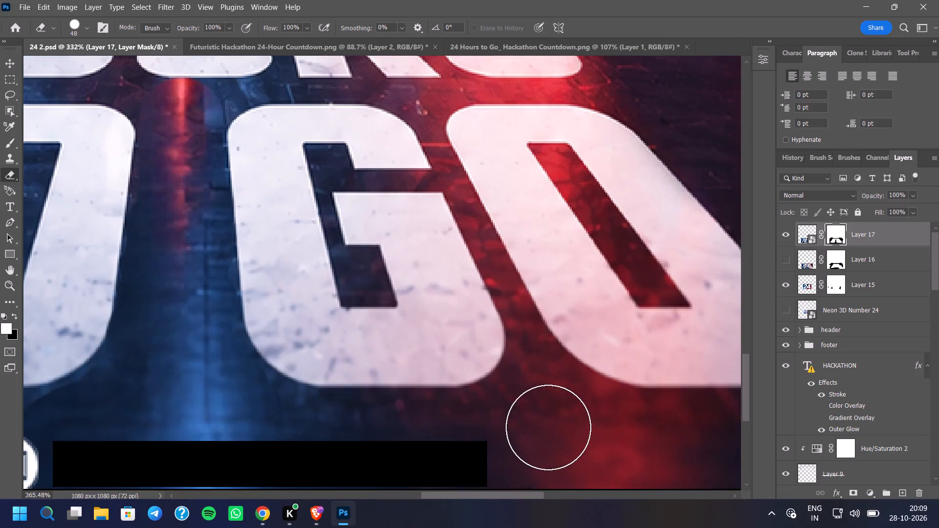
{"action": "left_click_drag", "start_coordinate": [547, 422], "coordinate": [514, 432]}
{"action": "left_click", "coordinate": [512, 431]}
{"action": "left_click_drag", "start_coordinate": [499, 434], "coordinate": [492, 436]}
{"action": "left_click", "coordinate": [475, 435]}
{"action": "left_click", "coordinate": [434, 431]}
{"action": "left_click", "coordinate": [383, 432]}
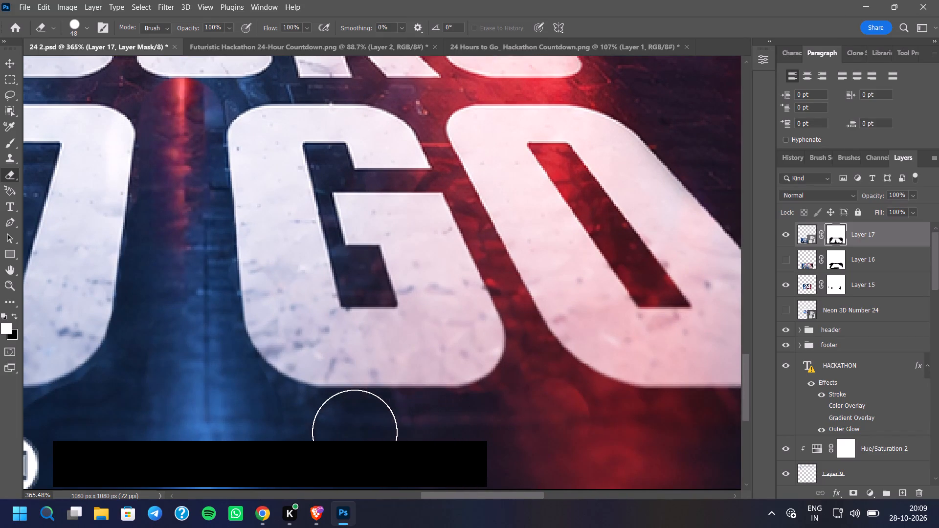
{"action": "left_click", "coordinate": [317, 437]}
{"action": "left_click", "coordinate": [290, 436]}
{"action": "left_click", "coordinate": [276, 430]}
{"action": "left_click", "coordinate": [265, 424]}
{"action": "triple_click", "coordinate": [258, 418]}
{"action": "left_click_drag", "start_coordinate": [267, 422], "coordinate": [270, 422]}
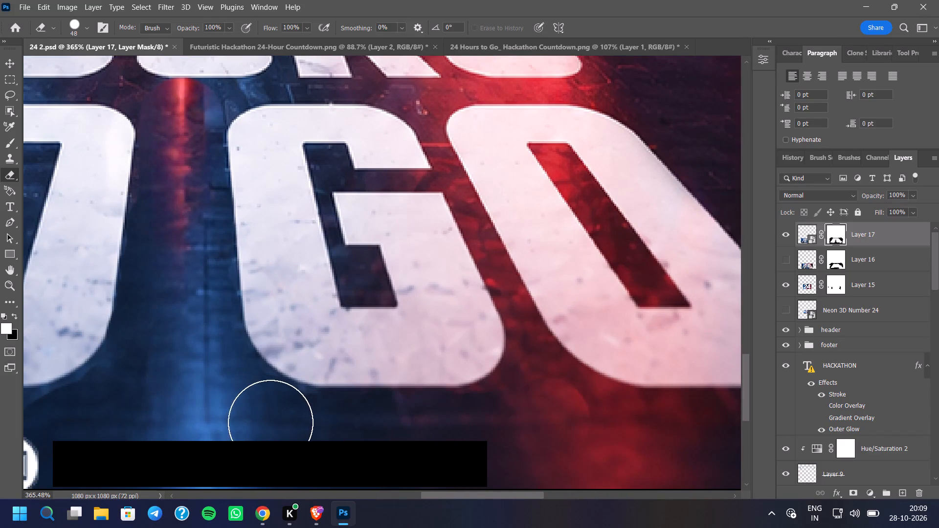
{"action": "left_click_drag", "start_coordinate": [270, 422], "coordinate": [273, 424]}
{"action": "left_click", "coordinate": [286, 429]}
On Layer 17's mask, erase the leftover floor beneath the final O of GO.
{"action": "scroll", "coordinate": [476, 377], "scroll_direction": "down", "scroll_amount": 6}
{"action": "left_click_drag", "start_coordinate": [529, 399], "coordinate": [533, 405]}
{"action": "left_click_drag", "start_coordinate": [537, 408], "coordinate": [544, 408]}
{"action": "left_click_drag", "start_coordinate": [553, 409], "coordinate": [560, 411]}
{"action": "left_click", "coordinate": [577, 411]}
{"action": "left_click_drag", "start_coordinate": [589, 411], "coordinate": [597, 411]}
{"action": "left_click", "coordinate": [600, 411]}
{"action": "double_click", "coordinate": [621, 409]}
{"action": "left_click", "coordinate": [578, 412]}
{"action": "left_click_drag", "start_coordinate": [565, 408], "coordinate": [558, 407]}
{"action": "left_click", "coordinate": [548, 403]}
{"action": "left_click", "coordinate": [543, 401]}
On Layer 17's mask, erase the floor remnants below the gap between the G and O of GO.
{"action": "left_click_drag", "start_coordinate": [529, 396], "coordinate": [524, 395]}
{"action": "left_click", "coordinate": [522, 394]}
{"action": "left_click", "coordinate": [508, 392]}
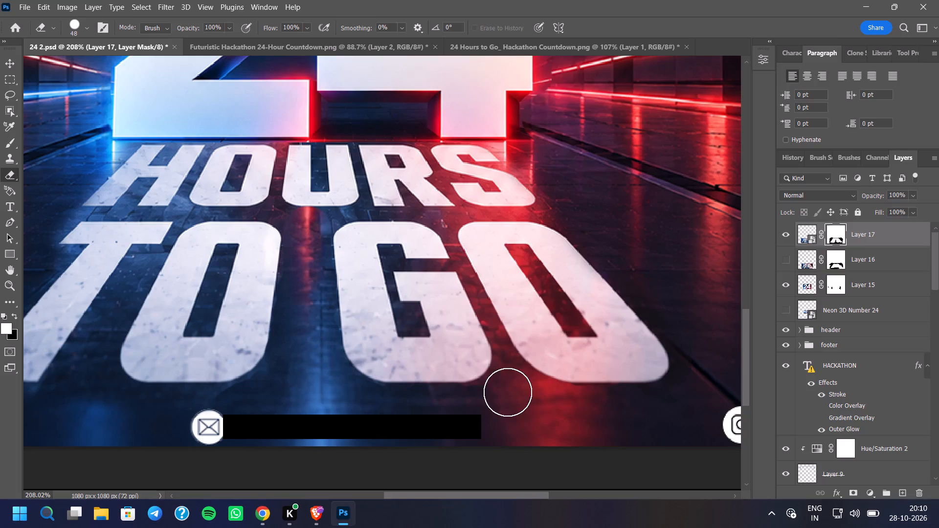
{"action": "double_click", "coordinate": [505, 392]}
{"action": "left_click_drag", "start_coordinate": [498, 397], "coordinate": [493, 398]}
{"action": "left_click", "coordinate": [488, 399]}
{"action": "left_click", "coordinate": [512, 397]}
{"action": "scroll", "coordinate": [547, 423], "scroll_direction": "down", "scroll_amount": 4}
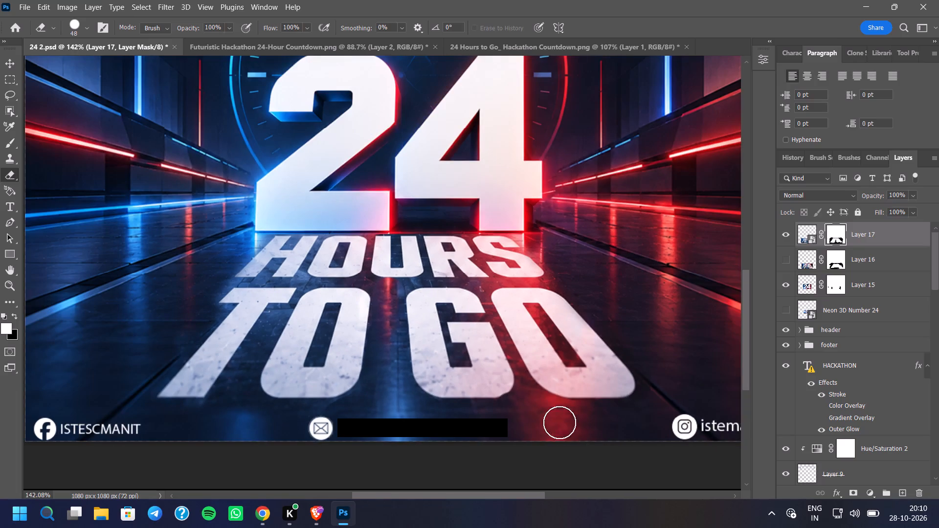
On Layer 17's mask, erase the floor patch at the top of the TO and GO gap, just below HOURS.
{"action": "scroll", "coordinate": [384, 286], "scroll_direction": "up", "scroll_amount": 10}
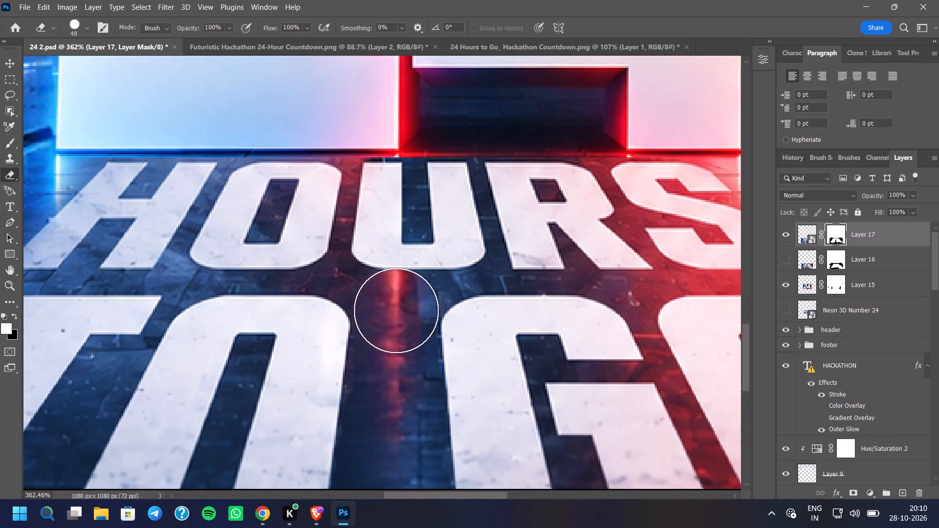
{"action": "double_click", "coordinate": [398, 313]}
{"action": "scroll", "coordinate": [391, 299], "scroll_direction": "down", "scroll_amount": 5}
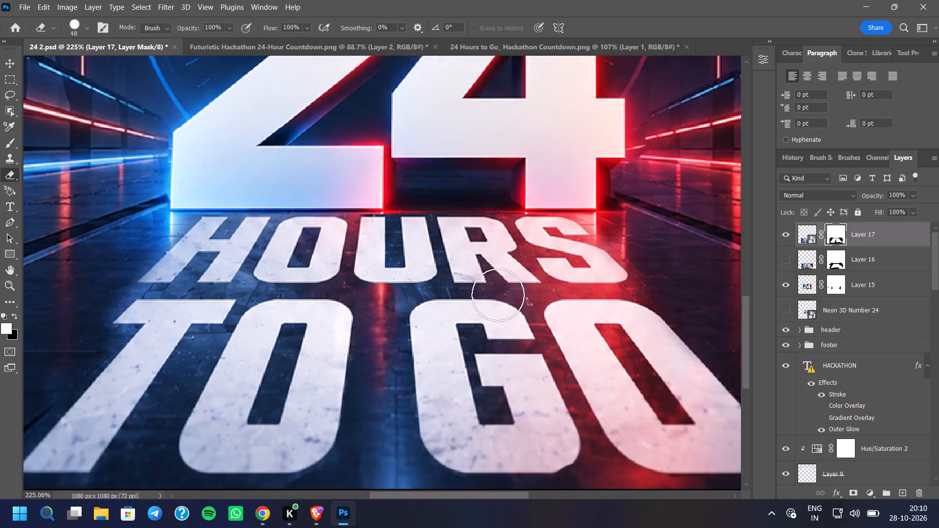
With a 17 px eraser on Layer 17's mask, erase the leftover floor between the R of HOURS and the G–O gap of GO.
{"action": "scroll", "coordinate": [577, 295], "scroll_direction": "up", "scroll_amount": 9}
{"action": "right_click", "coordinate": [457, 278]}
{"action": "left_click", "coordinate": [532, 303]}
{"action": "left_click", "coordinate": [527, 303]}
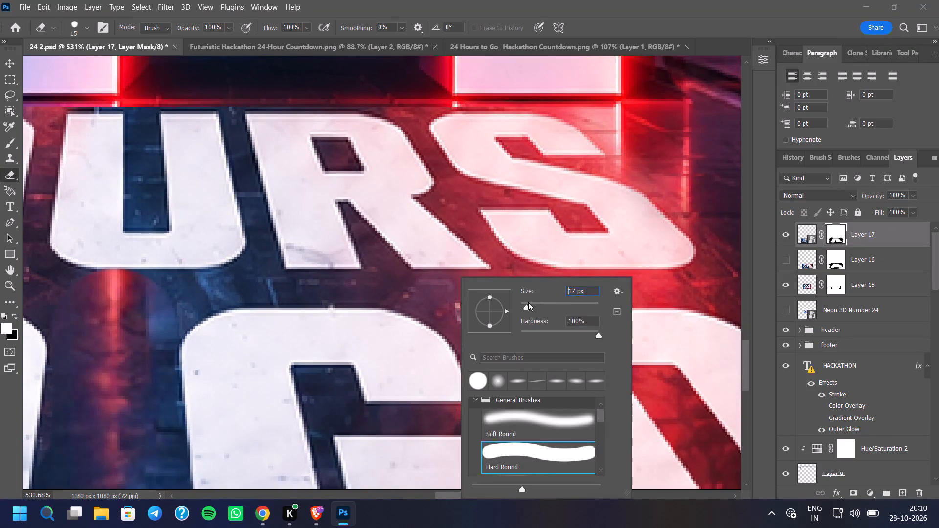
{"action": "left_click", "coordinate": [703, 179]}
{"action": "left_click", "coordinate": [465, 296]}
{"action": "left_click", "coordinate": [463, 301]}
{"action": "double_click", "coordinate": [447, 301]}
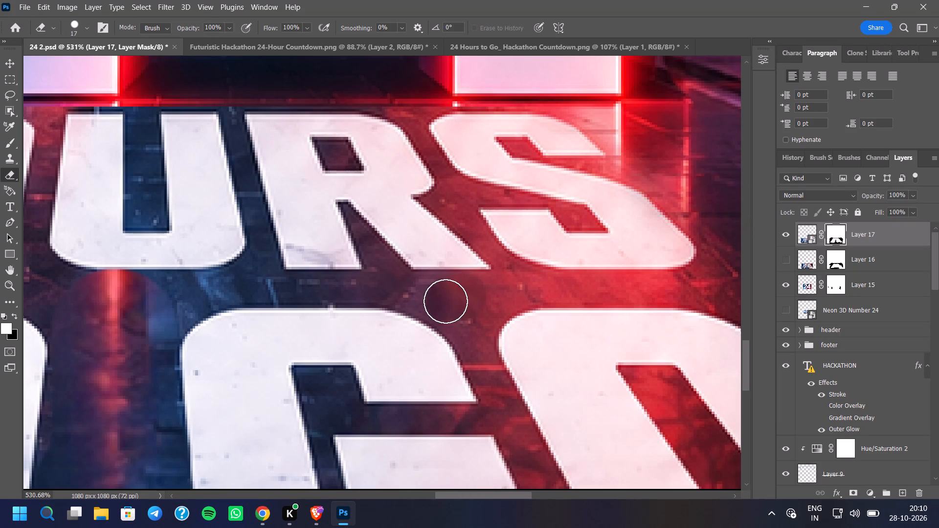
{"action": "left_click_drag", "start_coordinate": [446, 299], "coordinate": [467, 328]}
{"action": "left_click_drag", "start_coordinate": [468, 321], "coordinate": [474, 338]}
{"action": "left_click_drag", "start_coordinate": [478, 304], "coordinate": [486, 303]}
{"action": "left_click", "coordinate": [493, 298]}
{"action": "left_click_drag", "start_coordinate": [496, 293], "coordinate": [491, 294]}
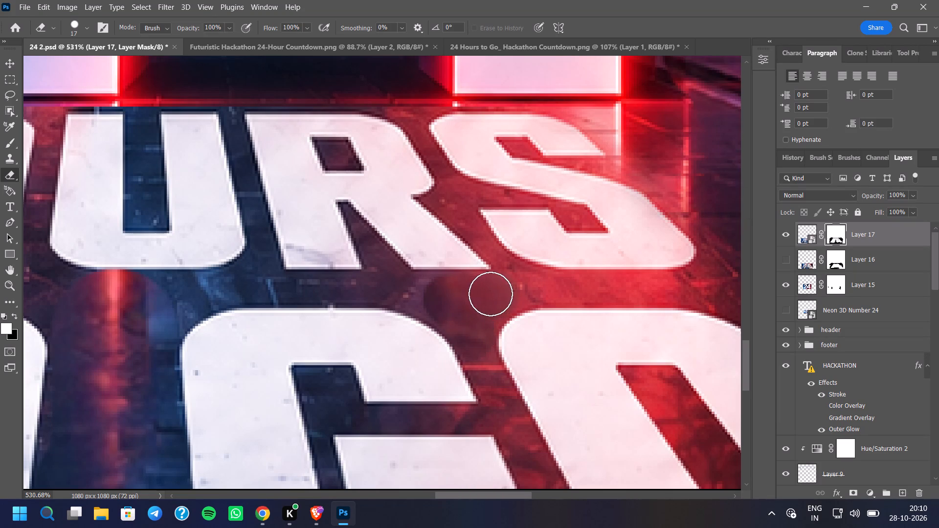
On Layer 17's mask, erase the floor remnants directly beneath the R of HOURS, above the G of GO.
{"action": "left_click_drag", "start_coordinate": [491, 294], "coordinate": [461, 295]}
{"action": "left_click", "coordinate": [437, 295]}
{"action": "left_click", "coordinate": [422, 292]}
{"action": "left_click", "coordinate": [416, 292]}
{"action": "left_click", "coordinate": [385, 284]}
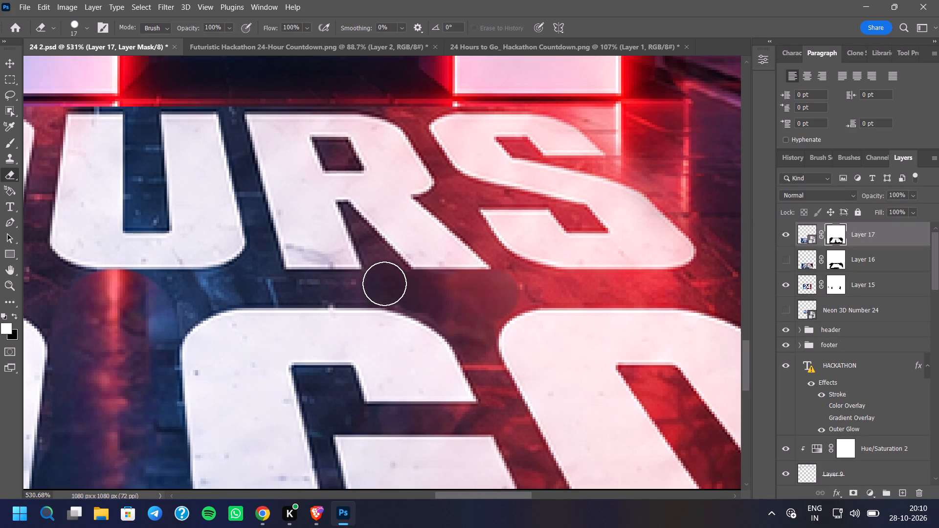
{"action": "left_click", "coordinate": [381, 284]}
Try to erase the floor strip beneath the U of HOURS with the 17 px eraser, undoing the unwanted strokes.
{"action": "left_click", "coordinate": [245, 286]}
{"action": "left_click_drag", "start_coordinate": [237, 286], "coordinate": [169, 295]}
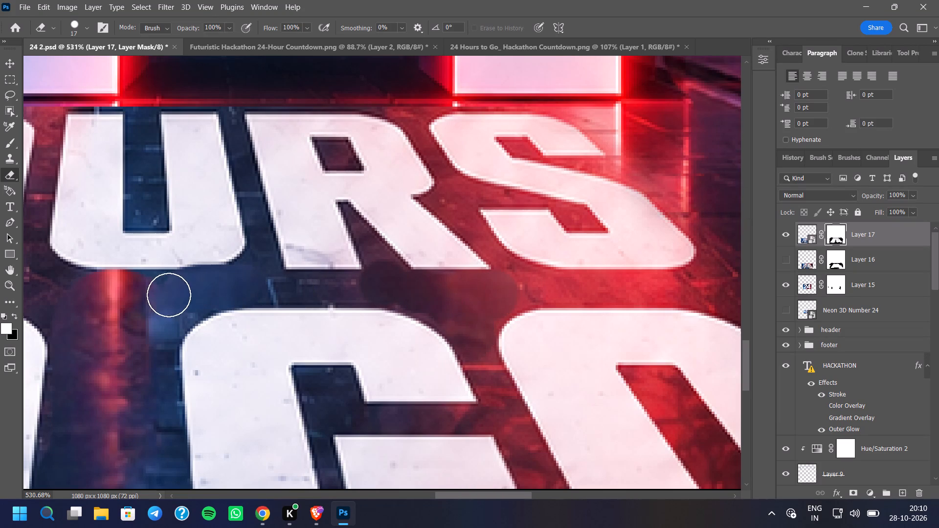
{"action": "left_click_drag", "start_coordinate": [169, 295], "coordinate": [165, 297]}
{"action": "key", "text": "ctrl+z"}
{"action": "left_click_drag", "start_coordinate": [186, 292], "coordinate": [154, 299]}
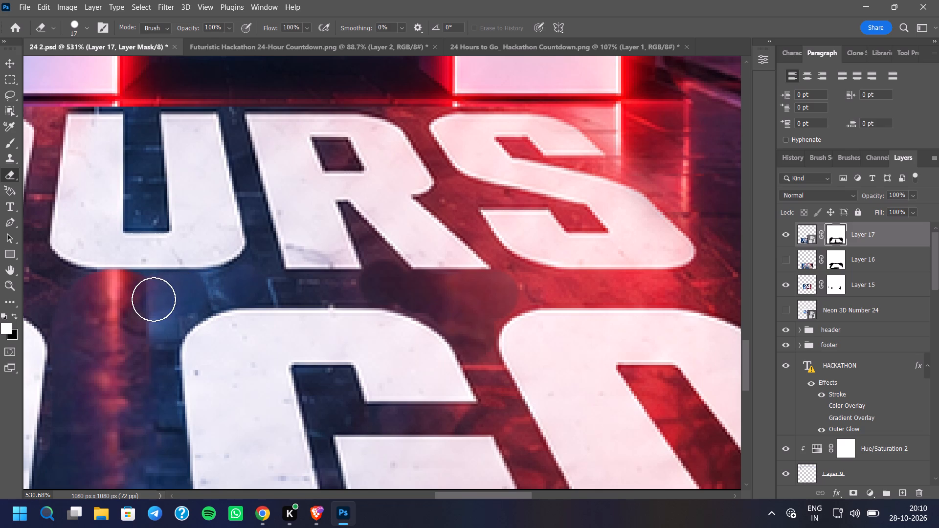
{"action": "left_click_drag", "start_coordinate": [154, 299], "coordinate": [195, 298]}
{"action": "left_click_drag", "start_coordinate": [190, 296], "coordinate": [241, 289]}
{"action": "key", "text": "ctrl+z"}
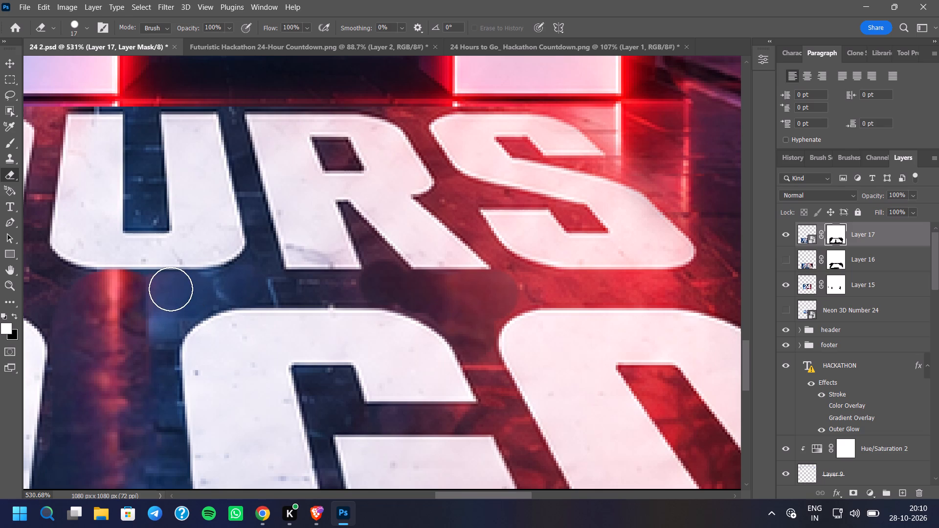
With a 12 px eraser on Layer 17's mask, erase the floor strip between HOURS and GO, from beneath the U to past the S.
{"action": "right_click", "coordinate": [170, 289]}
{"action": "left_click", "coordinate": [239, 305]}
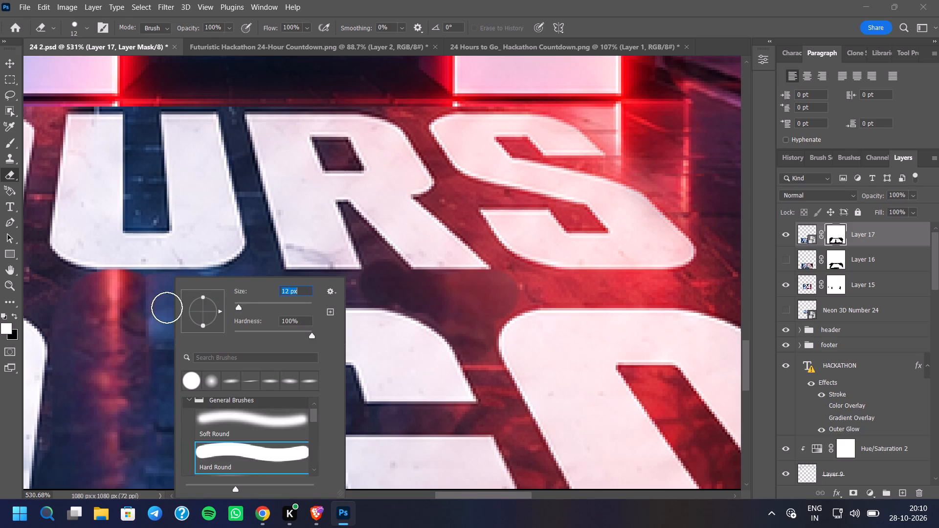
{"action": "left_click_drag", "start_coordinate": [146, 309], "coordinate": [142, 309]}
{"action": "left_click_drag", "start_coordinate": [144, 306], "coordinate": [191, 294]}
{"action": "left_click_drag", "start_coordinate": [171, 311], "coordinate": [160, 321]}
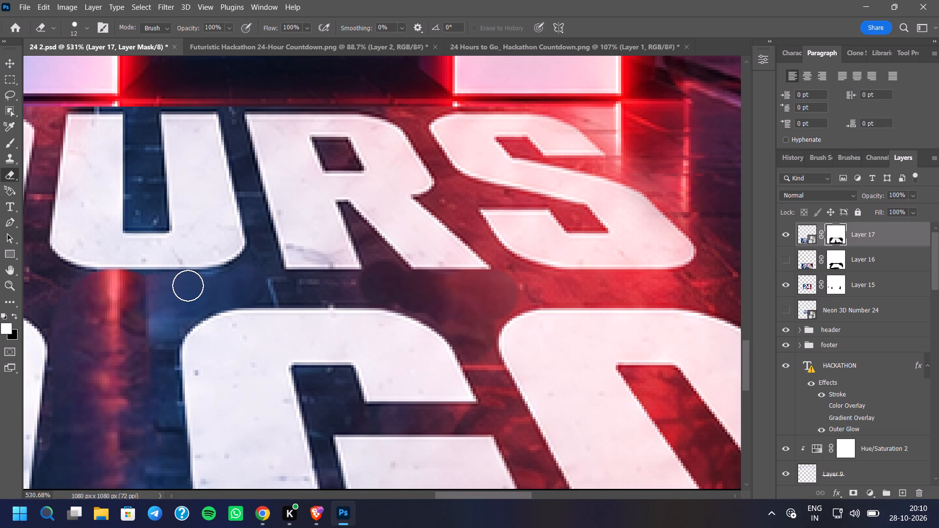
{"action": "left_click_drag", "start_coordinate": [238, 285], "coordinate": [269, 282]}
{"action": "left_click_drag", "start_coordinate": [269, 282], "coordinate": [388, 287]}
{"action": "left_click_drag", "start_coordinate": [517, 290], "coordinate": [565, 286]}
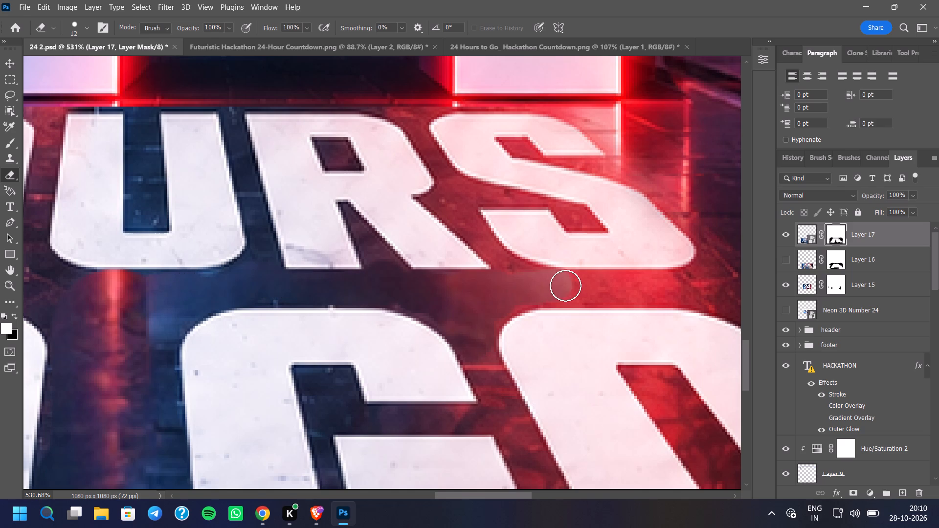
{"action": "left_click_drag", "start_coordinate": [565, 286], "coordinate": [728, 272]}
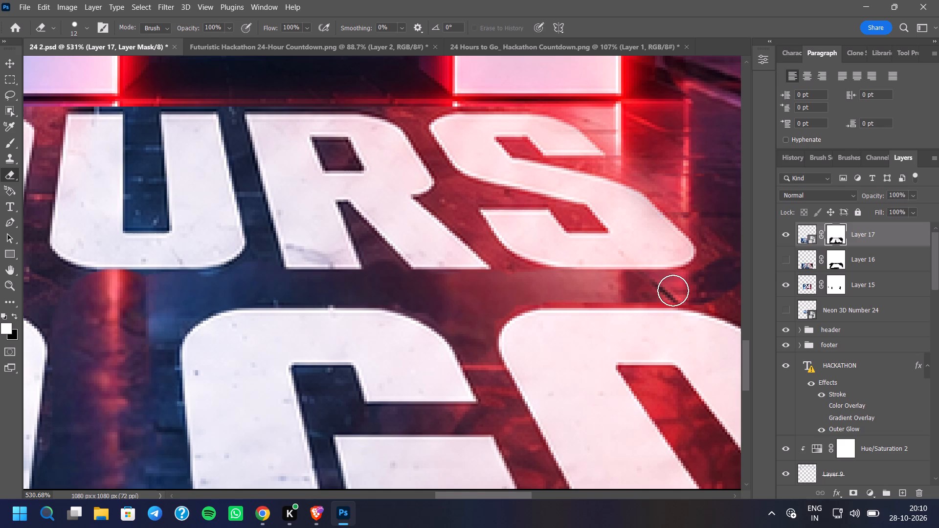
On Layer 17's mask, erase the floor remnants beyond the S of HOURS and along the upper outer curve of the final O.
{"action": "scroll", "coordinate": [498, 295], "scroll_direction": "down", "scroll_amount": 3}
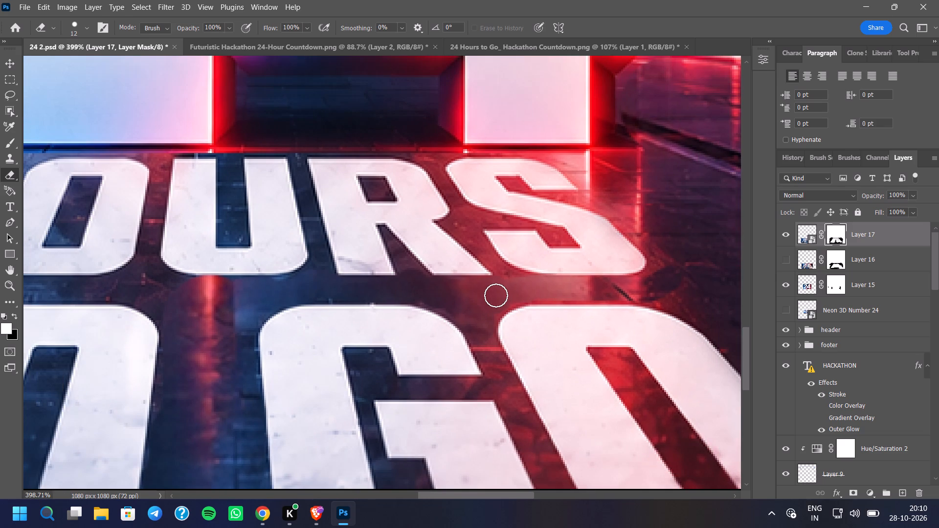
{"action": "scroll", "coordinate": [649, 301], "scroll_direction": "down", "scroll_amount": 4}
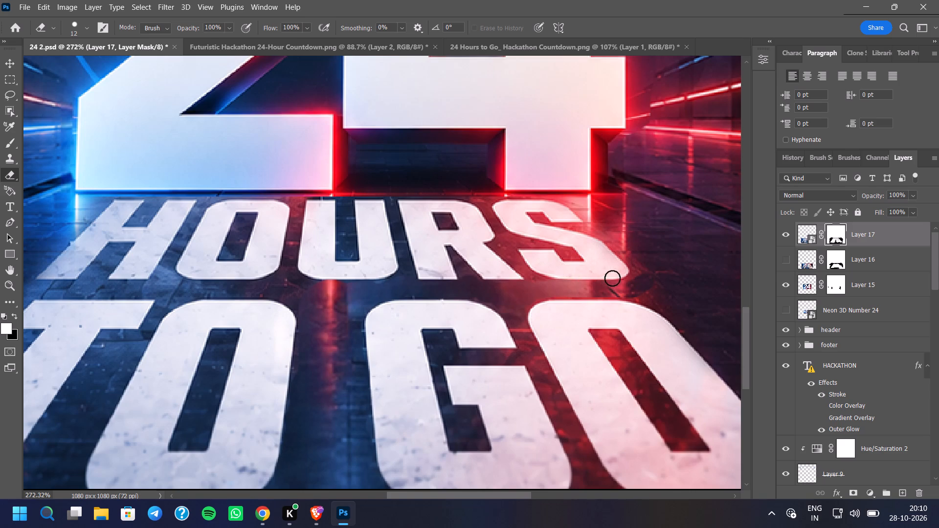
{"action": "scroll", "coordinate": [612, 278], "scroll_direction": "down", "scroll_amount": 4}
{"action": "scroll", "coordinate": [729, 310], "scroll_direction": "up", "scroll_amount": 12}
{"action": "left_click_drag", "start_coordinate": [529, 240], "coordinate": [507, 220]}
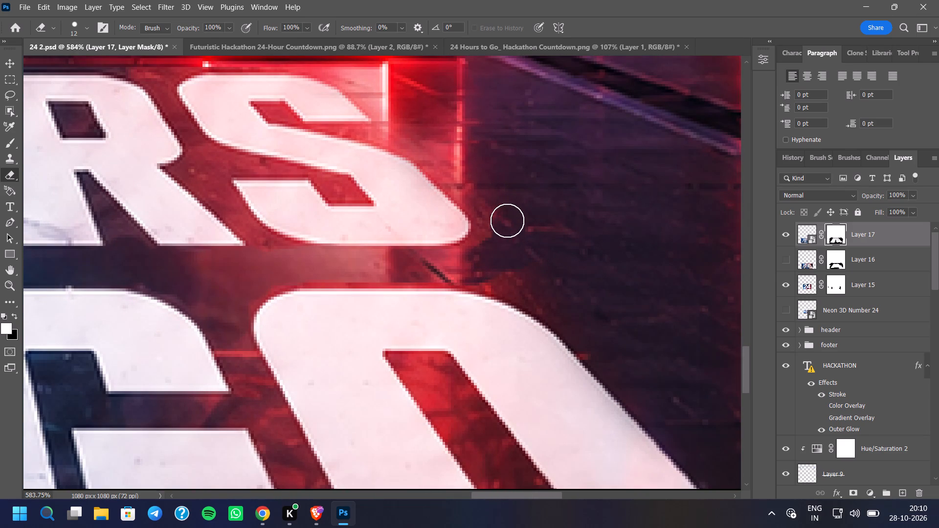
{"action": "left_click_drag", "start_coordinate": [507, 220], "coordinate": [530, 288]}
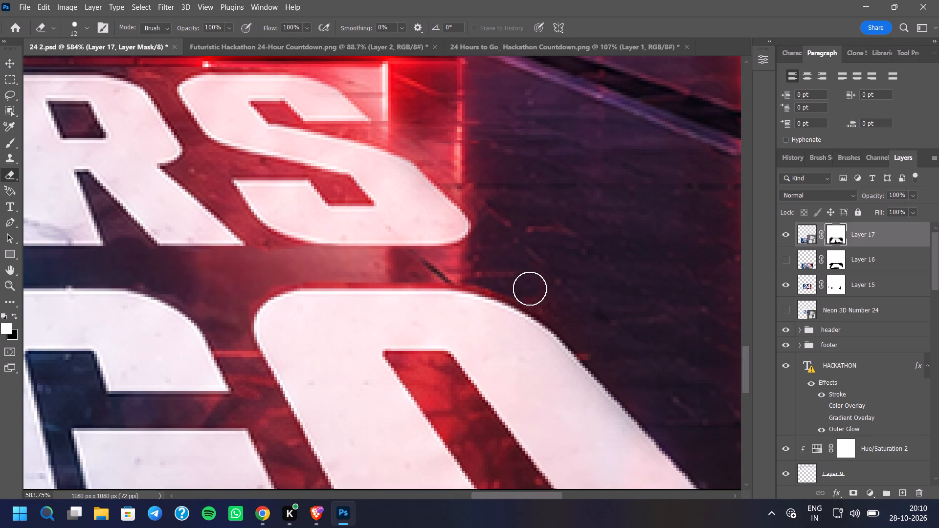
{"action": "left_click_drag", "start_coordinate": [530, 288], "coordinate": [605, 362]}
On Layer 17's mask, erase the floor remnants hugging the outer diagonal edge of the S in HOURS.
{"action": "scroll", "coordinate": [542, 264], "scroll_direction": "down", "scroll_amount": 4}
{"action": "scroll", "coordinate": [480, 201], "scroll_direction": "up", "scroll_amount": 8}
{"action": "left_click_drag", "start_coordinate": [434, 166], "coordinate": [487, 218]}
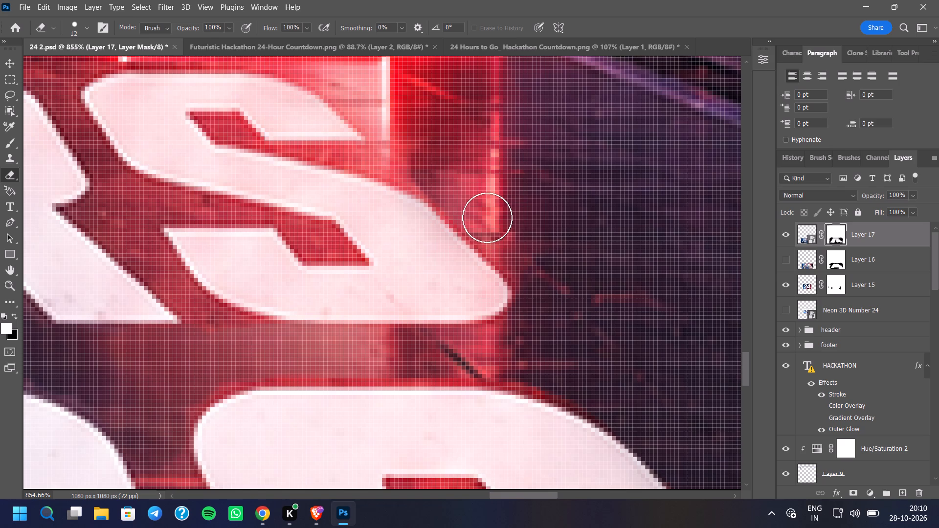
{"action": "left_click_drag", "start_coordinate": [487, 218], "coordinate": [427, 144]}
{"action": "left_click_drag", "start_coordinate": [415, 154], "coordinate": [413, 159]}
{"action": "left_click_drag", "start_coordinate": [410, 160], "coordinate": [443, 178]}
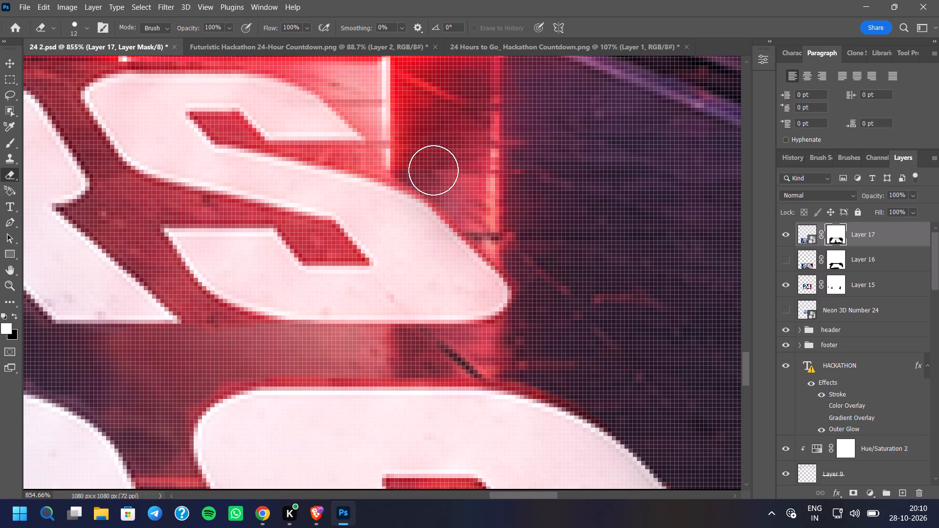
{"action": "left_click_drag", "start_coordinate": [433, 170], "coordinate": [522, 220]}
{"action": "left_click", "coordinate": [535, 288]}
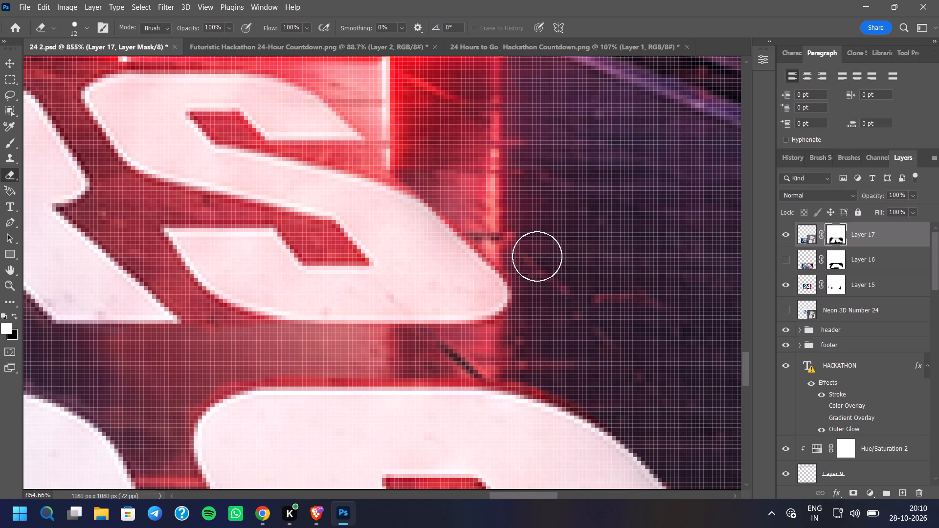
On Layer 17's mask, erase the floor remnants around the upper outer corner of the T in TO, below the H.
{"action": "scroll", "coordinate": [544, 309], "scroll_direction": "down", "scroll_amount": 7}
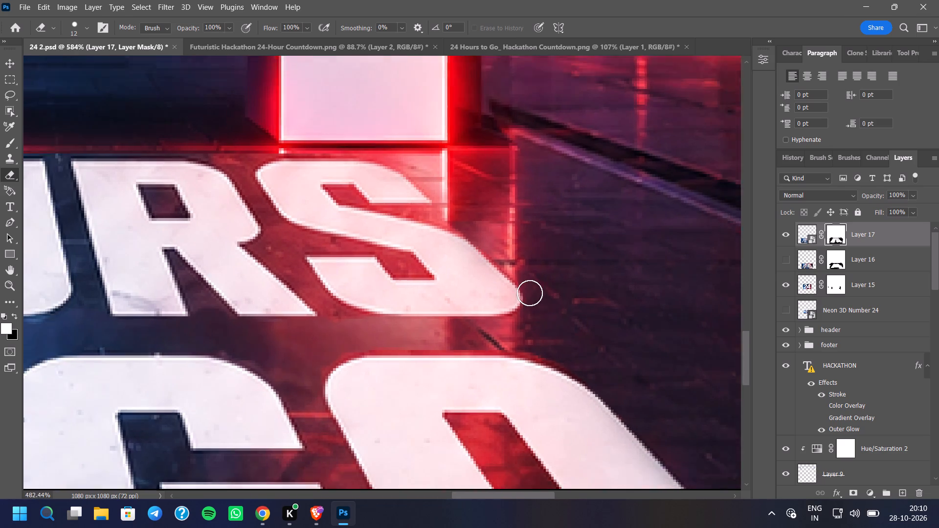
{"action": "scroll", "coordinate": [530, 293], "scroll_direction": "down", "scroll_amount": 7}
{"action": "scroll", "coordinate": [394, 300], "scroll_direction": "down", "scroll_amount": 4}
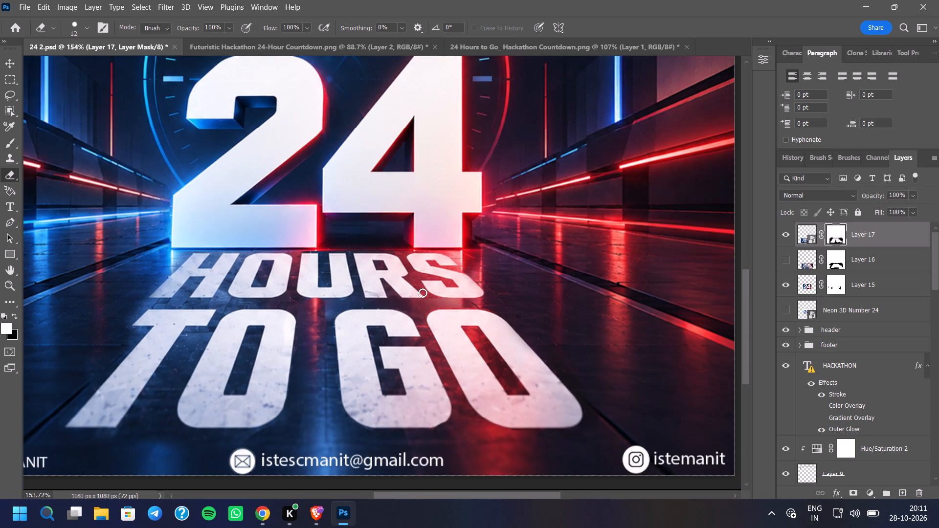
{"action": "scroll", "coordinate": [221, 281], "scroll_direction": "down", "scroll_amount": 2}
{"action": "scroll", "coordinate": [168, 291], "scroll_direction": "up", "scroll_amount": 7}
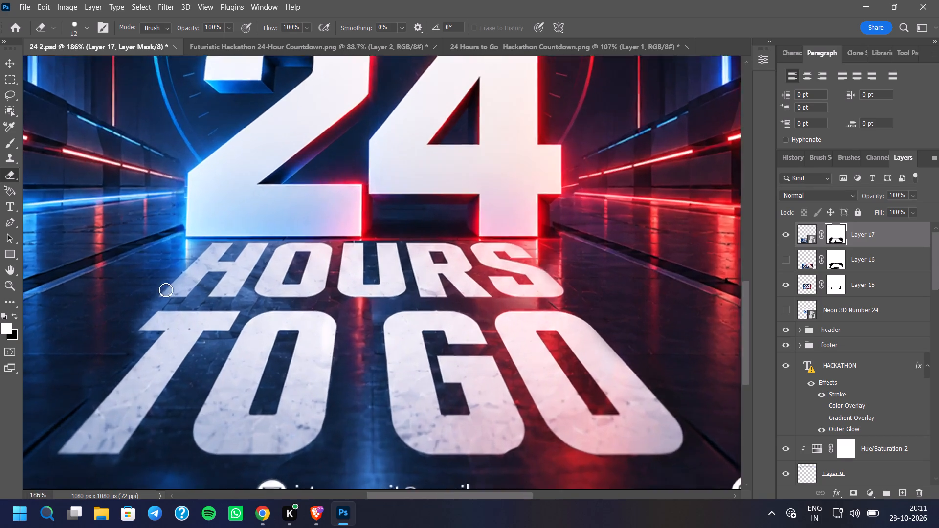
{"action": "scroll", "coordinate": [166, 290], "scroll_direction": "up", "scroll_amount": 6}
{"action": "left_click_drag", "start_coordinate": [137, 320], "coordinate": [89, 376]}
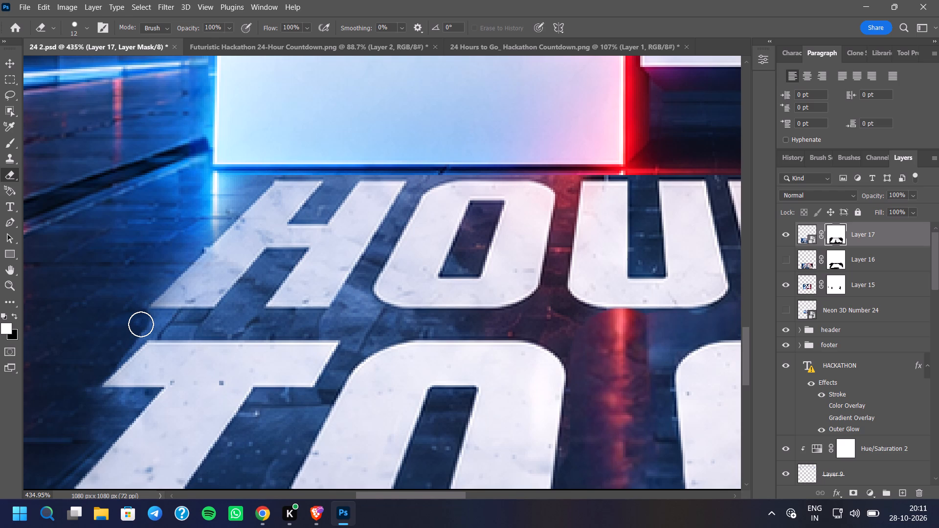
{"action": "left_click", "coordinate": [137, 328]}
{"action": "left_click", "coordinate": [134, 330]}
{"action": "double_click", "coordinate": [131, 334]}
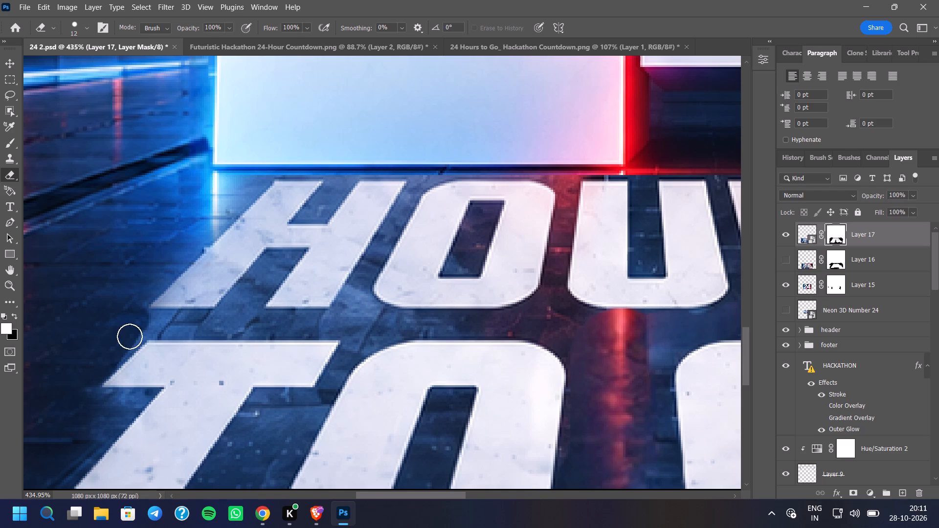
{"action": "left_click", "coordinate": [142, 323]}
{"action": "left_click", "coordinate": [147, 323]}
{"action": "left_click", "coordinate": [128, 339]}
{"action": "left_click", "coordinate": [122, 343]}
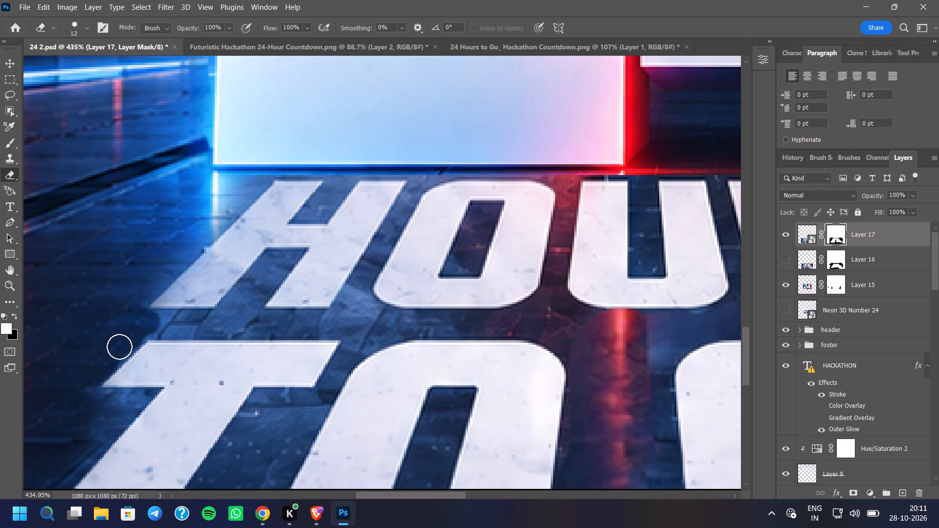
{"action": "left_click", "coordinate": [119, 347]}
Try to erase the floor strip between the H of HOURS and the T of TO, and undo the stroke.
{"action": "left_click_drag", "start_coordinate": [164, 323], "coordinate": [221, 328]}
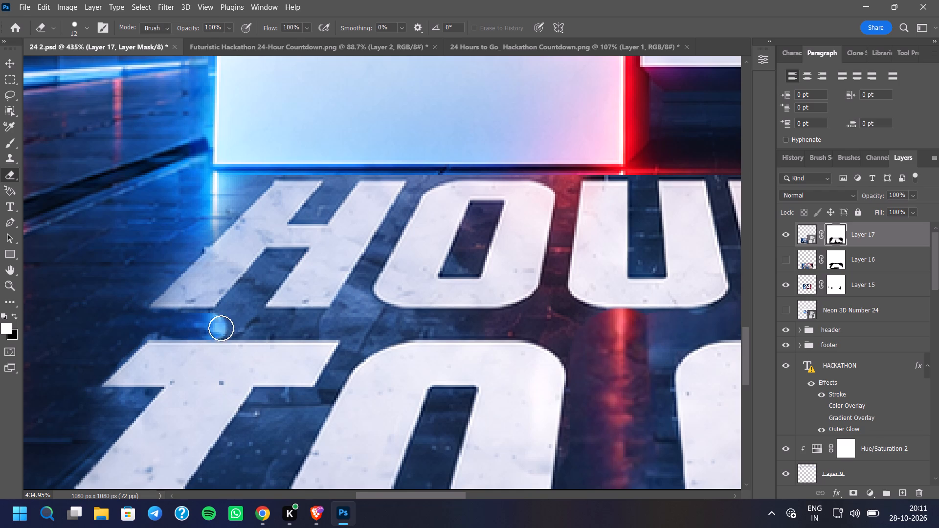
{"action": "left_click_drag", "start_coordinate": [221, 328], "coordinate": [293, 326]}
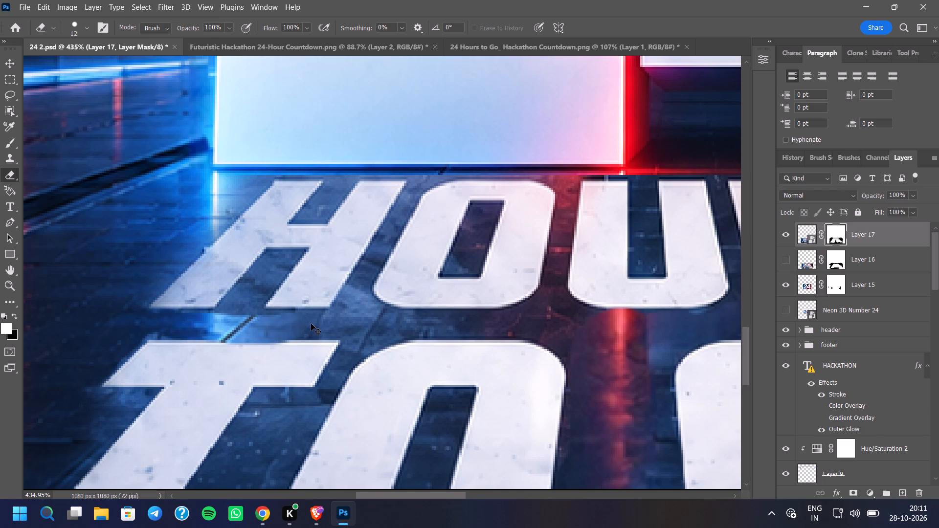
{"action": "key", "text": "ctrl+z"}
On Layer 17's mask, erase the floor strip between the base of the H in HOURS and the top bar of the T.
{"action": "left_click", "coordinate": [169, 322]}
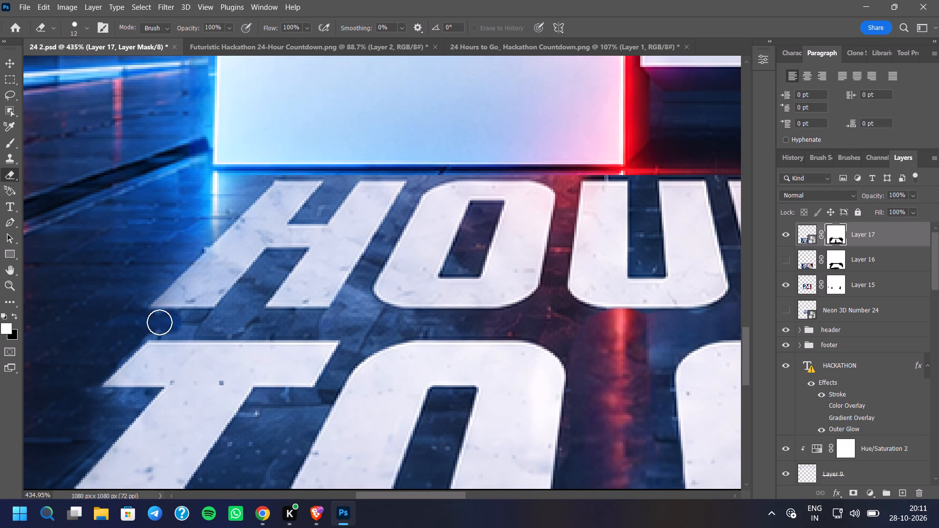
{"action": "double_click", "coordinate": [159, 322]}
{"action": "left_click", "coordinate": [152, 327]}
{"action": "left_click_drag", "start_coordinate": [182, 326], "coordinate": [187, 326]}
{"action": "left_click_drag", "start_coordinate": [173, 326], "coordinate": [196, 325]}
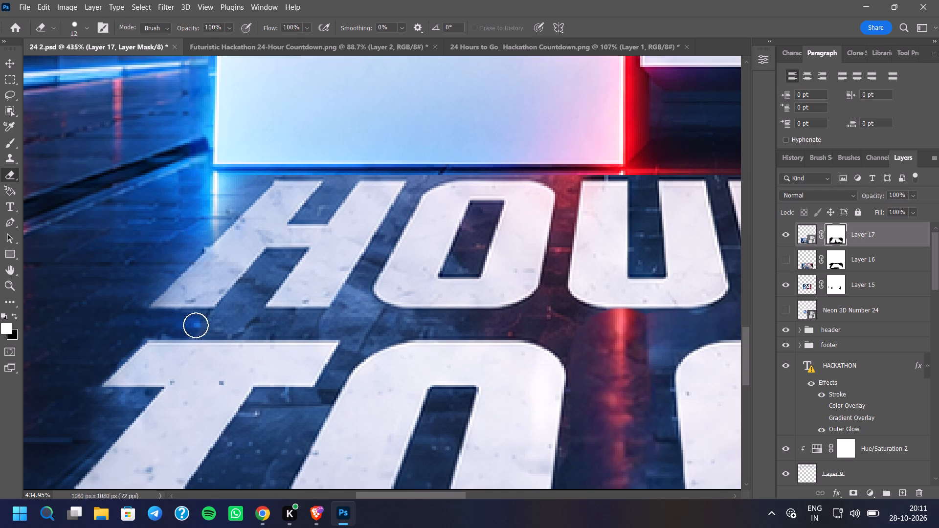
{"action": "left_click_drag", "start_coordinate": [196, 325], "coordinate": [204, 325]}
{"action": "left_click_drag", "start_coordinate": [195, 324], "coordinate": [257, 327]}
{"action": "left_click", "coordinate": [301, 329]}
{"action": "left_click_drag", "start_coordinate": [262, 323], "coordinate": [342, 325]}
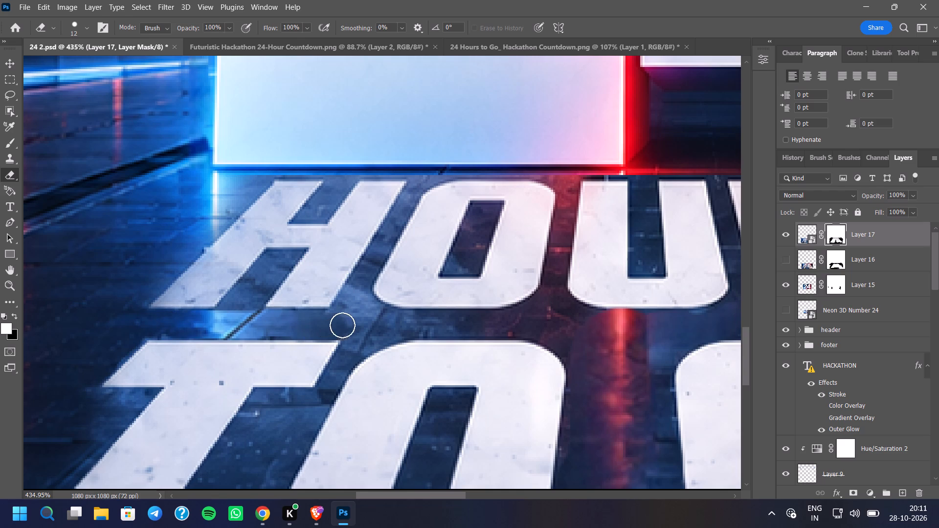
On Layer 17's mask, erase the floor remnants at the base of the H–O gap in HOURS and down to the T–O gap in TO.
{"action": "left_click_drag", "start_coordinate": [342, 325], "coordinate": [379, 321]}
{"action": "left_click_drag", "start_coordinate": [357, 316], "coordinate": [358, 304]}
{"action": "left_click_drag", "start_coordinate": [358, 296], "coordinate": [352, 300]}
{"action": "left_click_drag", "start_coordinate": [356, 291], "coordinate": [342, 318]}
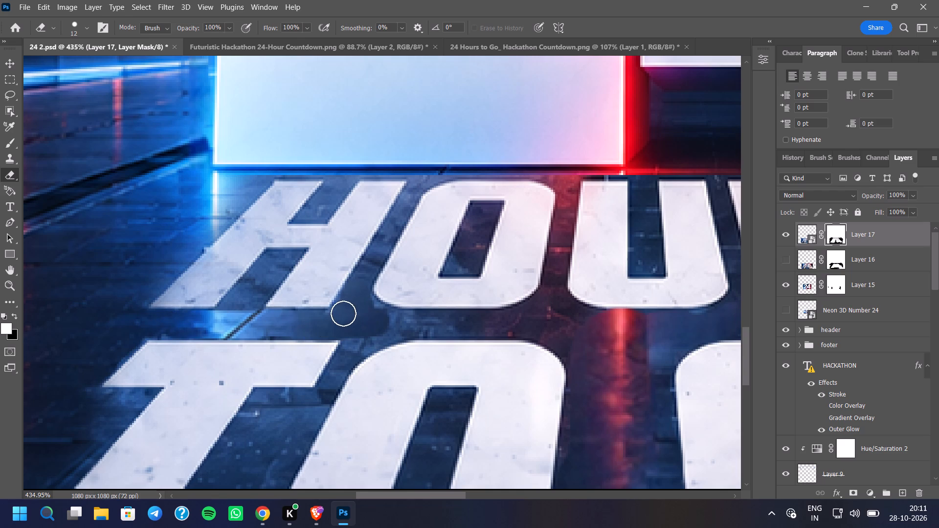
{"action": "left_click", "coordinate": [344, 311]}
{"action": "left_click_drag", "start_coordinate": [351, 305], "coordinate": [360, 308]}
{"action": "left_click", "coordinate": [367, 307]}
{"action": "left_click", "coordinate": [371, 313]}
{"action": "left_click", "coordinate": [377, 317]}
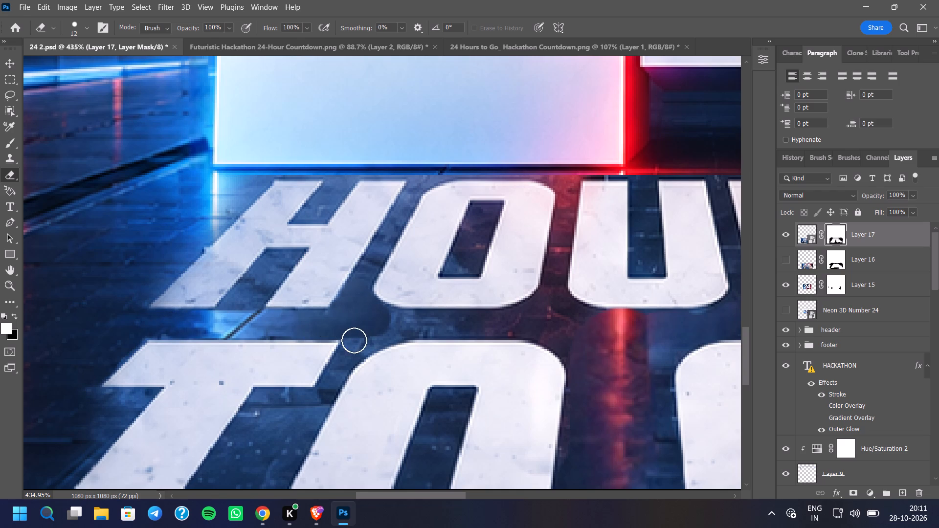
{"action": "double_click", "coordinate": [354, 340]}
{"action": "left_click", "coordinate": [351, 338]}
On Layer 17's mask, erase the floor strip between the base of the O in HOURS and the top of the O in TO.
{"action": "left_click_drag", "start_coordinate": [357, 338], "coordinate": [406, 322]}
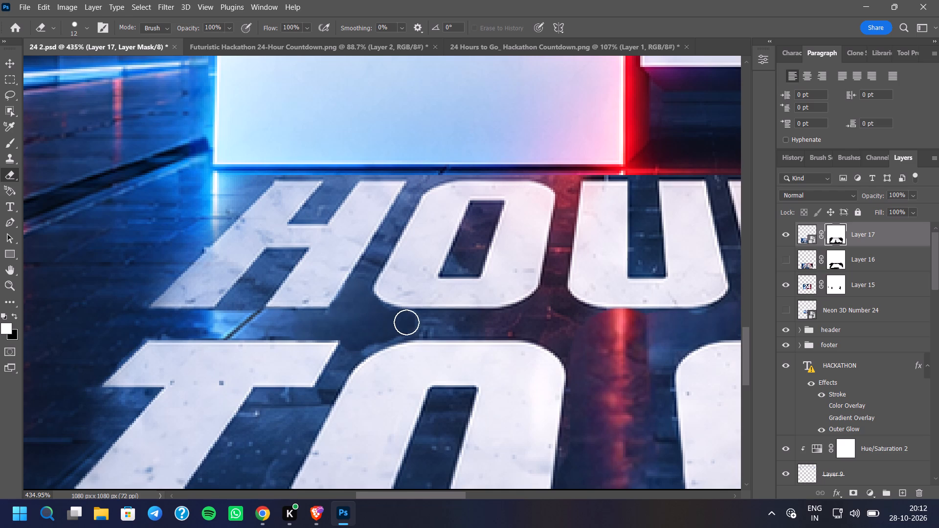
{"action": "left_click_drag", "start_coordinate": [406, 322], "coordinate": [479, 325]}
{"action": "left_click_drag", "start_coordinate": [463, 329], "coordinate": [410, 325]}
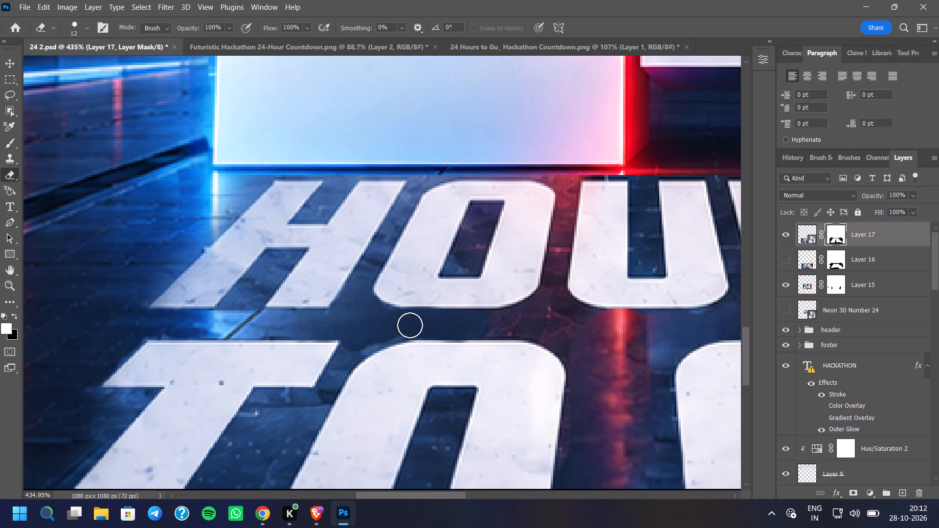
{"action": "left_click_drag", "start_coordinate": [410, 325], "coordinate": [364, 345]}
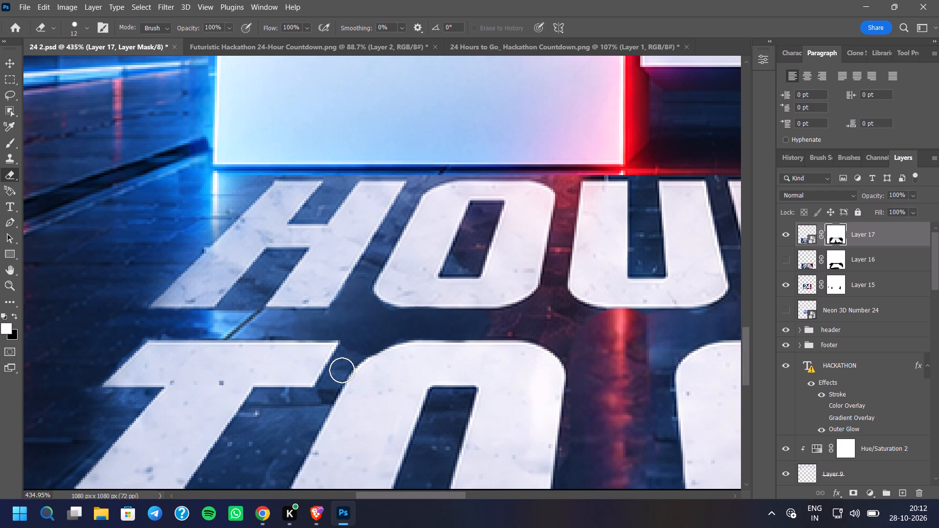
On Layer 17's mask, erase the floor remnants under the T's inner crossbar arm and between that arm and the O in TO.
{"action": "scroll", "coordinate": [402, 282], "scroll_direction": "down", "scroll_amount": 5}
{"action": "scroll", "coordinate": [280, 317], "scroll_direction": "down", "scroll_amount": 4}
{"action": "scroll", "coordinate": [297, 393], "scroll_direction": "up", "scroll_amount": 9}
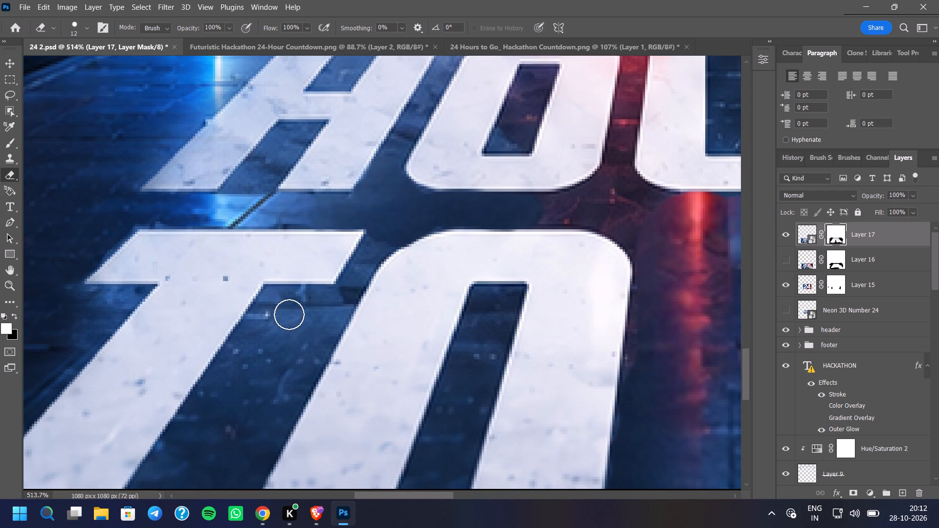
{"action": "left_click_drag", "start_coordinate": [285, 308], "coordinate": [320, 301]}
{"action": "left_click", "coordinate": [331, 298]}
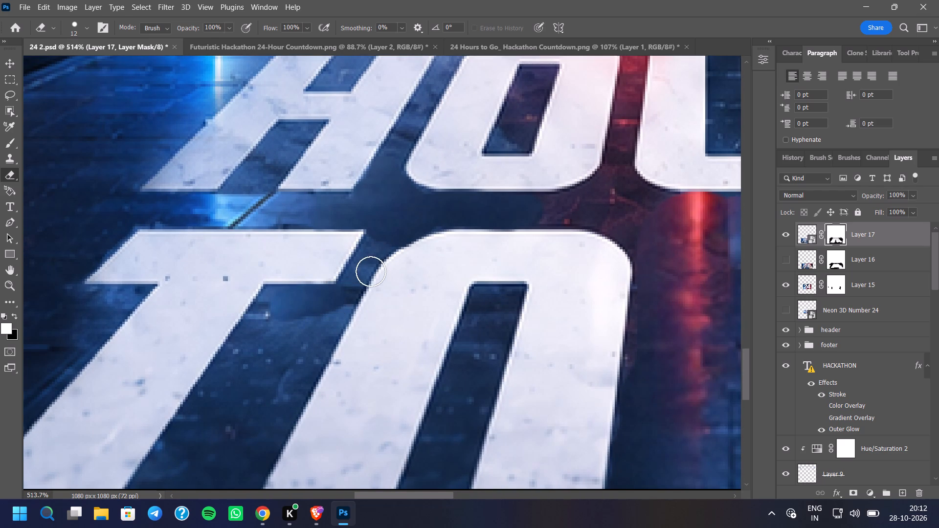
{"action": "left_click", "coordinate": [377, 244]}
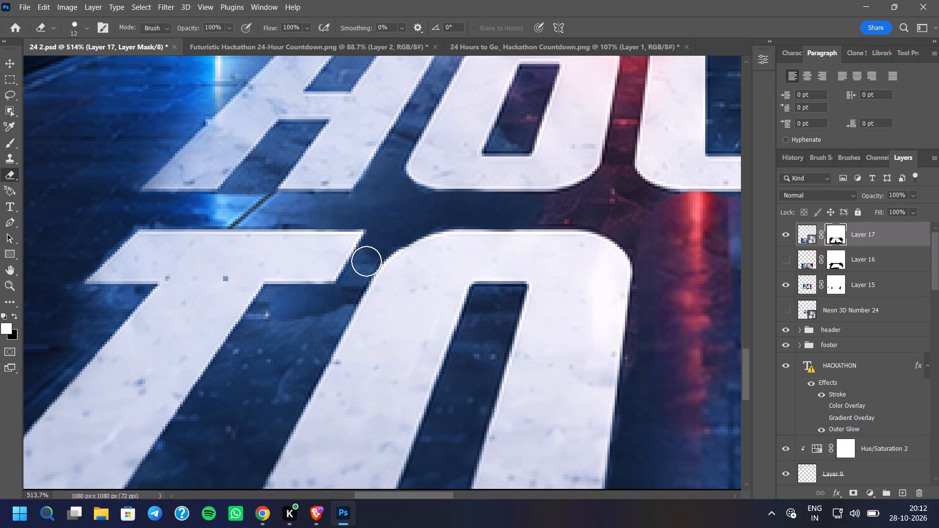
{"action": "left_click", "coordinate": [364, 262]}
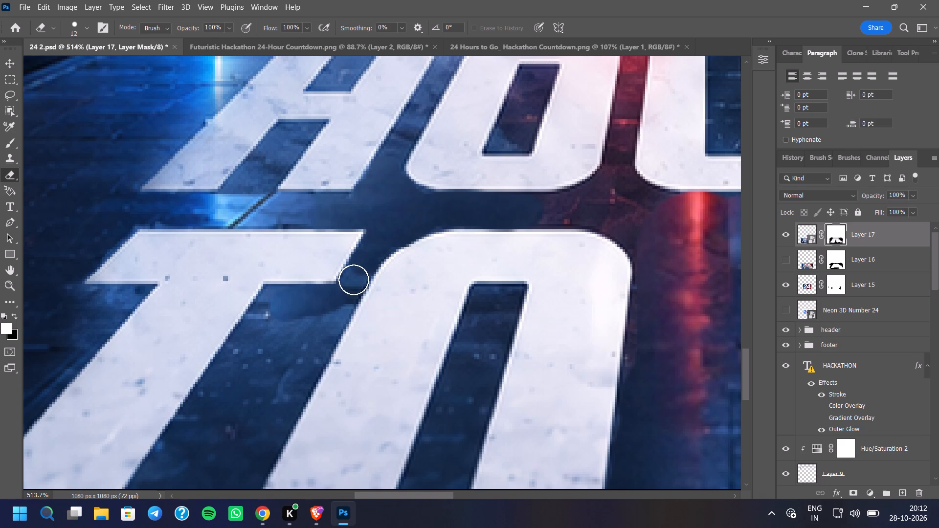
{"action": "left_click", "coordinate": [354, 279]}
On Layer 17's mask, erase the floor remnants beside the T's stem in the upper part of the T–O gap.
{"action": "left_click_drag", "start_coordinate": [336, 304], "coordinate": [306, 328]}
{"action": "left_click_drag", "start_coordinate": [309, 317], "coordinate": [260, 325]}
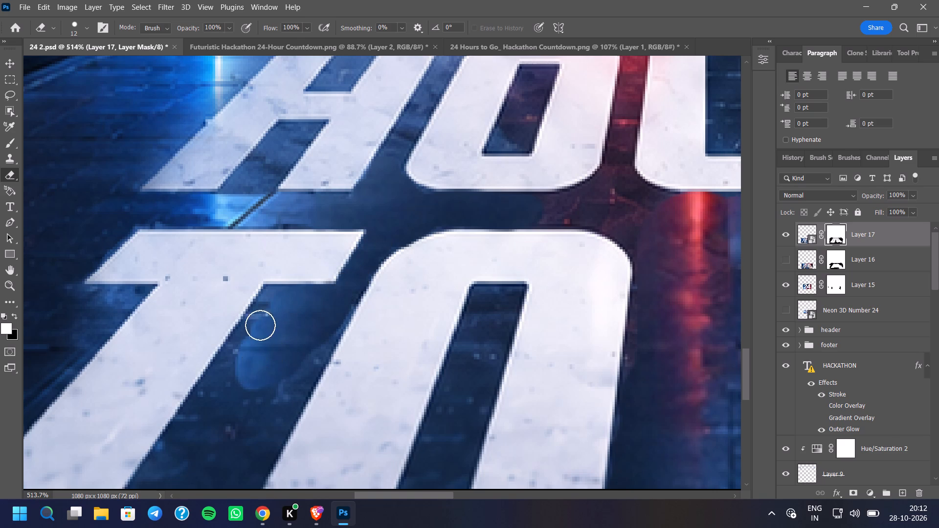
{"action": "left_click_drag", "start_coordinate": [260, 325], "coordinate": [264, 309]}
{"action": "left_click_drag", "start_coordinate": [261, 324], "coordinate": [241, 353]}
{"action": "left_click_drag", "start_coordinate": [246, 341], "coordinate": [313, 336]}
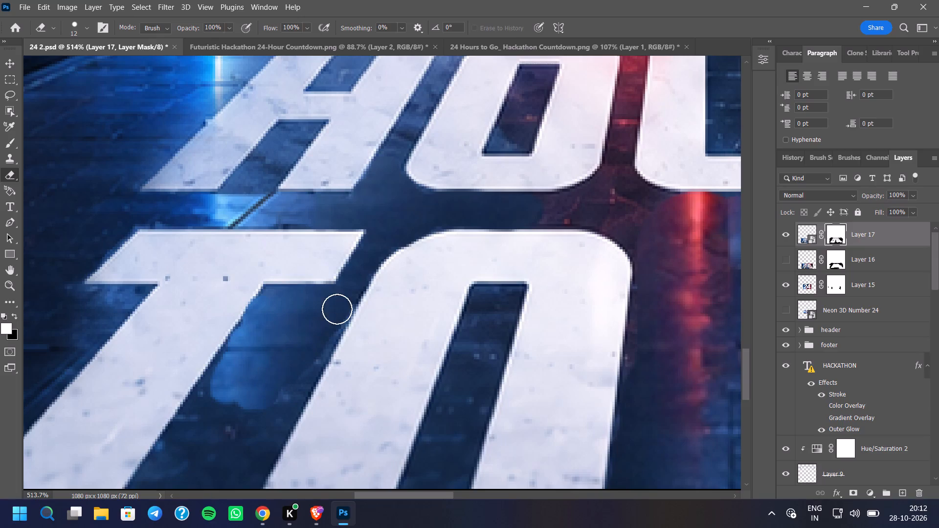
{"action": "left_click_drag", "start_coordinate": [338, 304], "coordinate": [252, 452]}
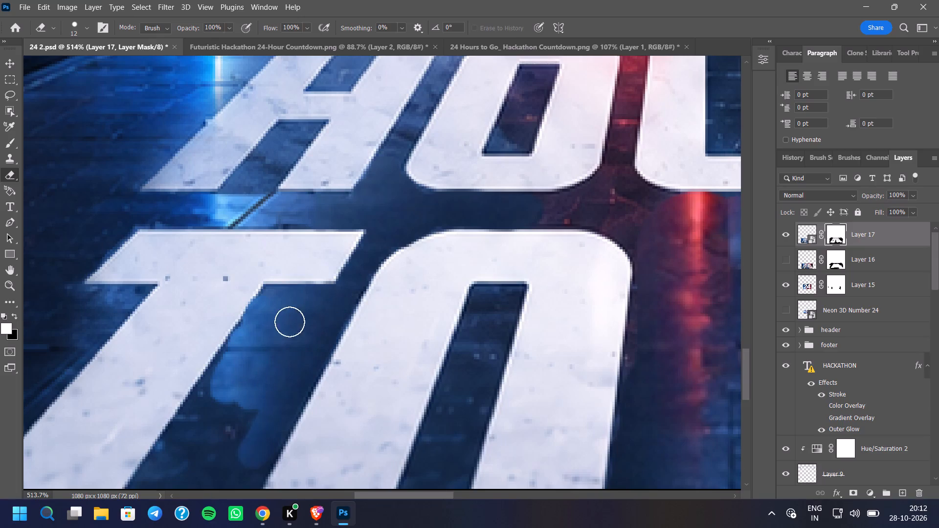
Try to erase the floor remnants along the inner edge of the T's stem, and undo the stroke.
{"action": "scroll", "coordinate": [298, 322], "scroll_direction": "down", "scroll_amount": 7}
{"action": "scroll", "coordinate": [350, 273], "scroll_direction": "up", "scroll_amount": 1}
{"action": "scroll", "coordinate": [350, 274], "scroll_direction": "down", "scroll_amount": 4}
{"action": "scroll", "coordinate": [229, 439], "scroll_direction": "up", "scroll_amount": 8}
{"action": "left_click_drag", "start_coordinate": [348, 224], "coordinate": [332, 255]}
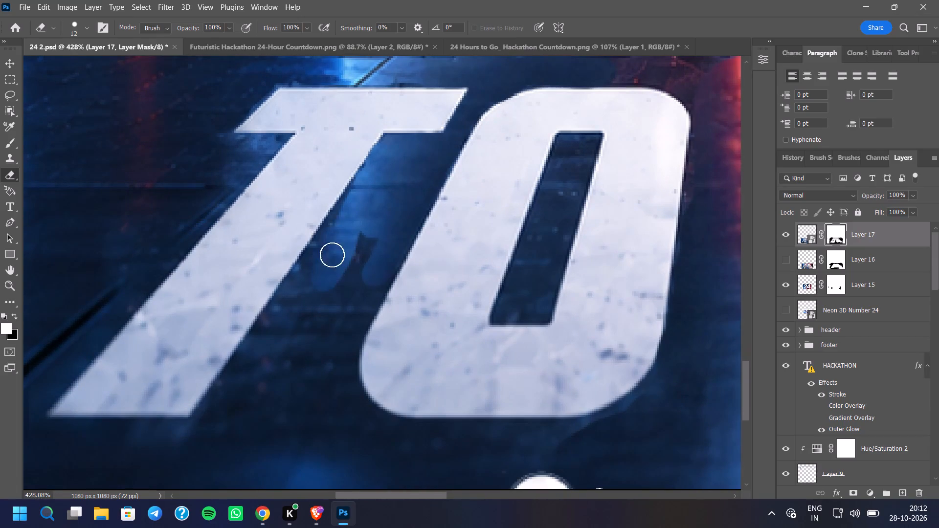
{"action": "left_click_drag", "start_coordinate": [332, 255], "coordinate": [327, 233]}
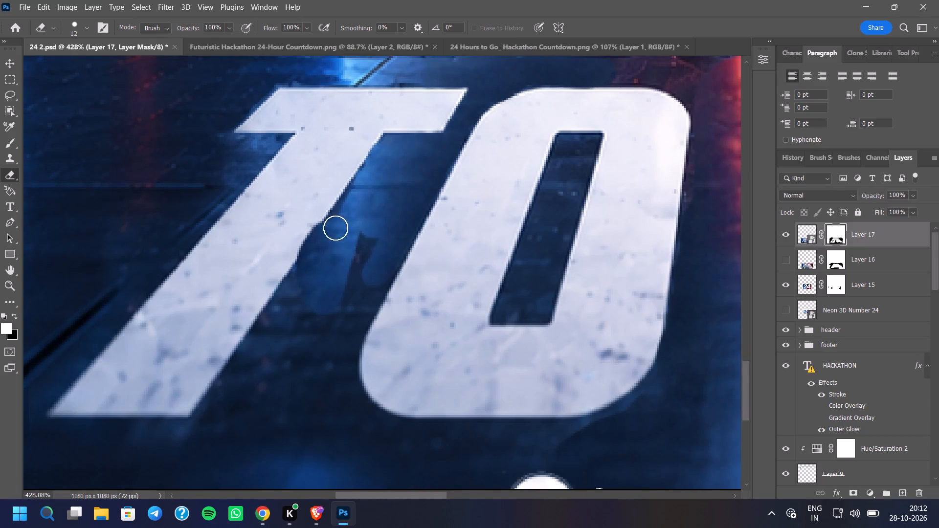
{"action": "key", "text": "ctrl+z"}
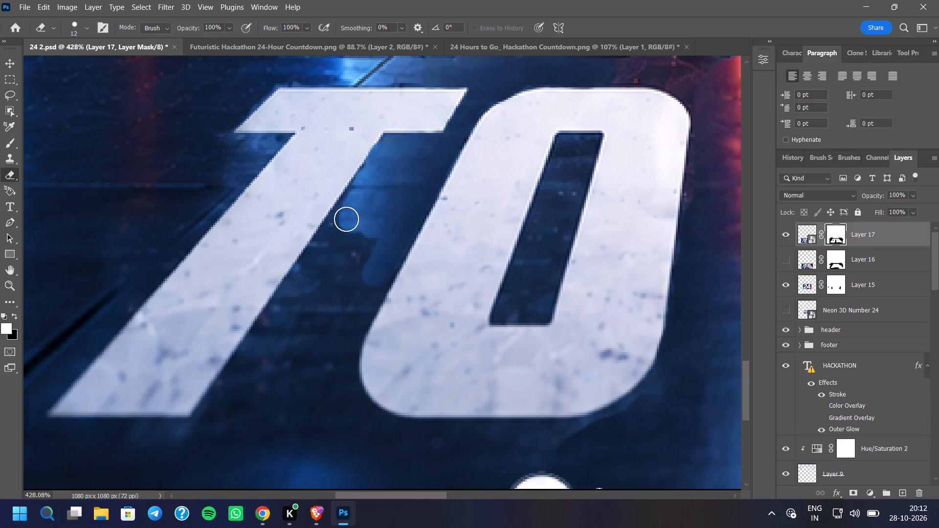
On Layer 17's mask, erase the floor remnants through the middle of the T–O gap in TO.
{"action": "scroll", "coordinate": [382, 313], "scroll_direction": "down", "scroll_amount": 12}
{"action": "scroll", "coordinate": [346, 310], "scroll_direction": "up", "scroll_amount": 3}
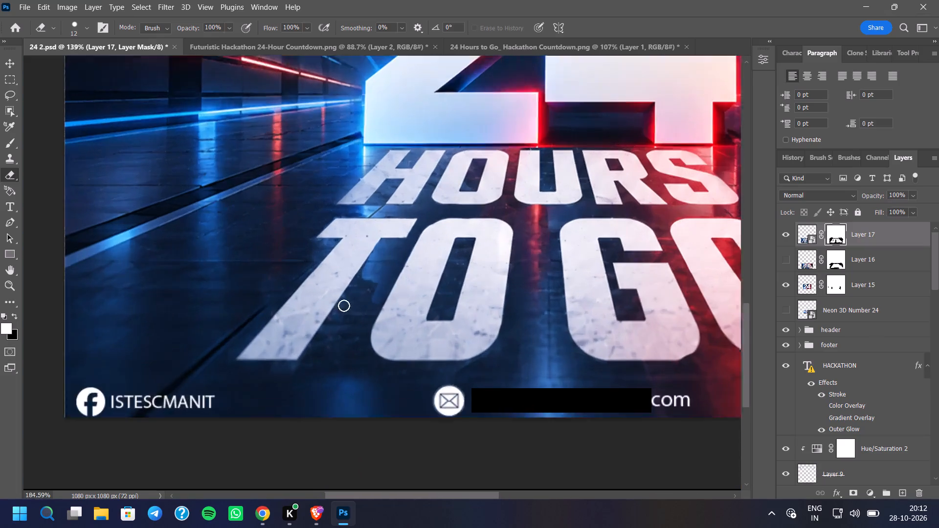
{"action": "scroll", "coordinate": [344, 306], "scroll_direction": "up", "scroll_amount": 5}
{"action": "left_click_drag", "start_coordinate": [381, 268], "coordinate": [382, 317]}
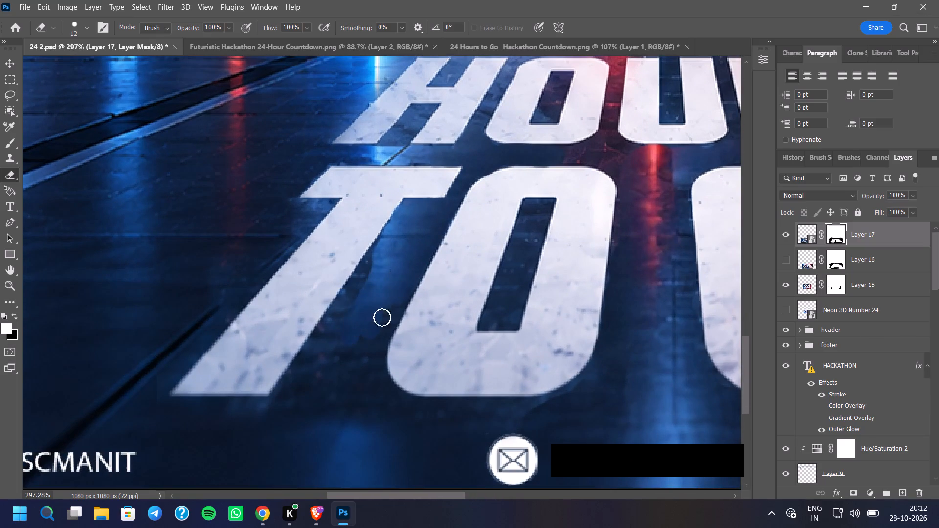
{"action": "left_click_drag", "start_coordinate": [382, 317], "coordinate": [331, 327]}
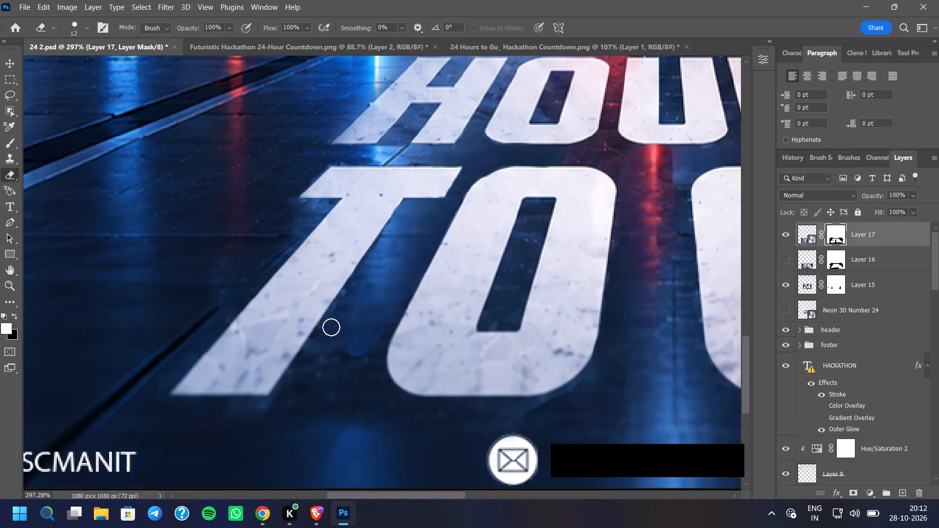
On Layer 17's mask, erase the floor remnants at the bottom of the T–O gap and around the O's lower corner facing the T.
{"action": "left_click_drag", "start_coordinate": [331, 327], "coordinate": [364, 372]}
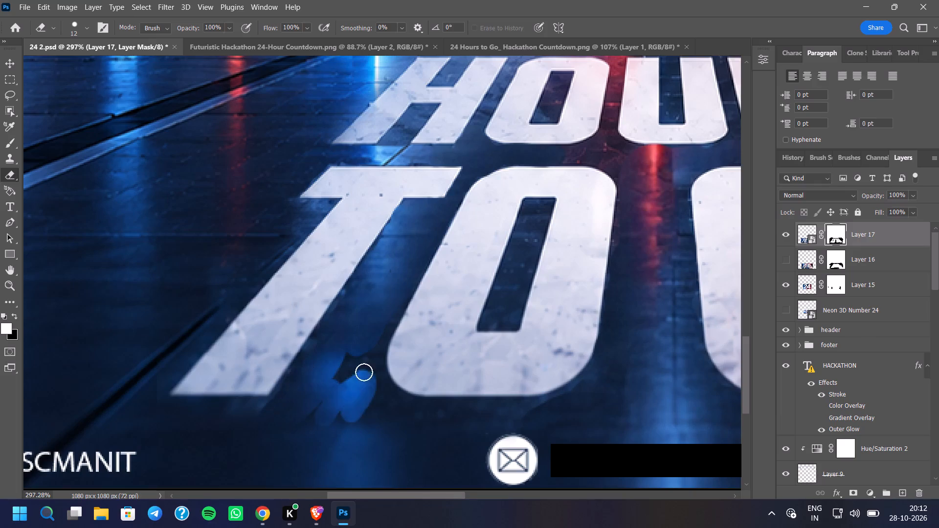
{"action": "left_click_drag", "start_coordinate": [364, 372], "coordinate": [487, 418]}
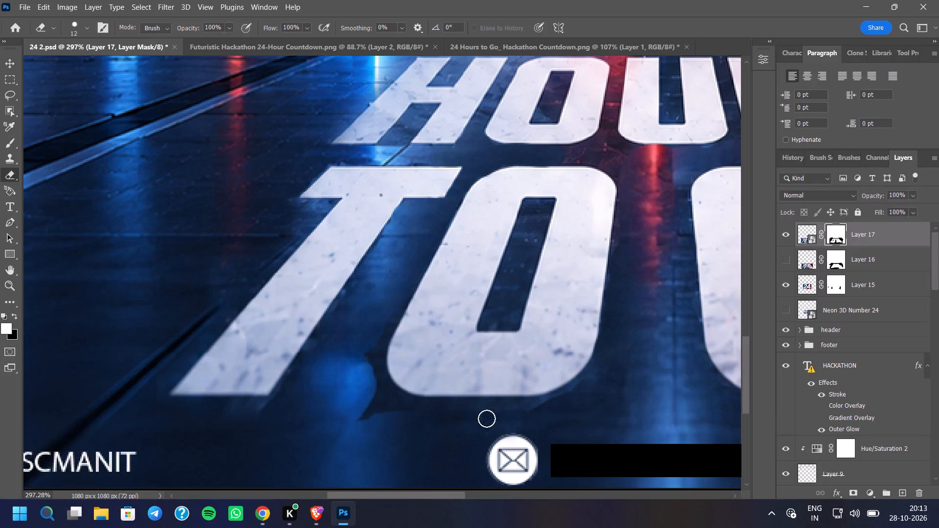
{"action": "left_click_drag", "start_coordinate": [487, 418], "coordinate": [386, 324]}
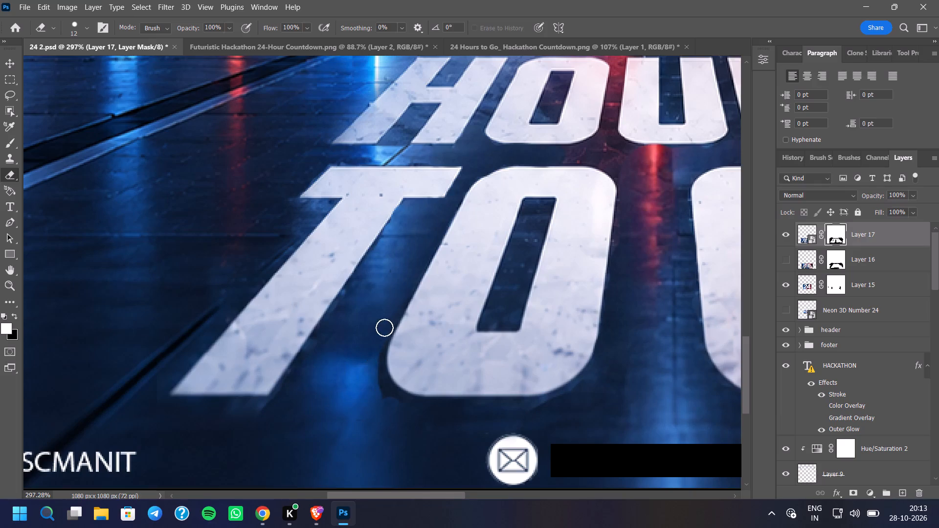
{"action": "left_click_drag", "start_coordinate": [383, 355], "coordinate": [380, 362]}
{"action": "key", "text": "ctrl+z"}
{"action": "left_click_drag", "start_coordinate": [369, 366], "coordinate": [417, 416]}
{"action": "left_click", "coordinate": [383, 387]}
{"action": "left_click", "coordinate": [381, 374]}
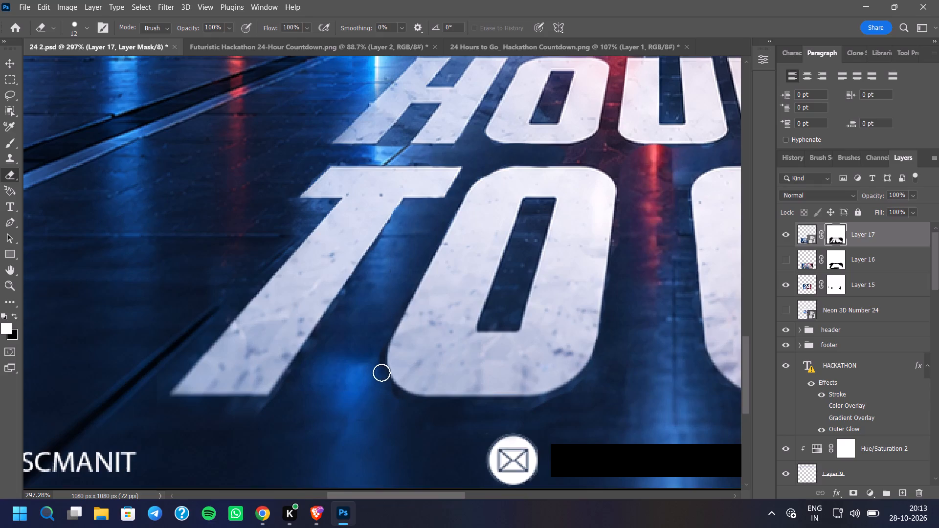
{"action": "left_click", "coordinate": [380, 368]}
{"action": "left_click", "coordinate": [380, 362]}
{"action": "left_click_drag", "start_coordinate": [380, 346], "coordinate": [376, 360]}
{"action": "left_click_drag", "start_coordinate": [376, 374], "coordinate": [410, 405]}
On Layer 17's mask, erase the floor remnants below the O's base and around the foot of the T in TO.
{"action": "left_click_drag", "start_coordinate": [410, 405], "coordinate": [485, 411]}
{"action": "left_click_drag", "start_coordinate": [246, 416], "coordinate": [280, 410]}
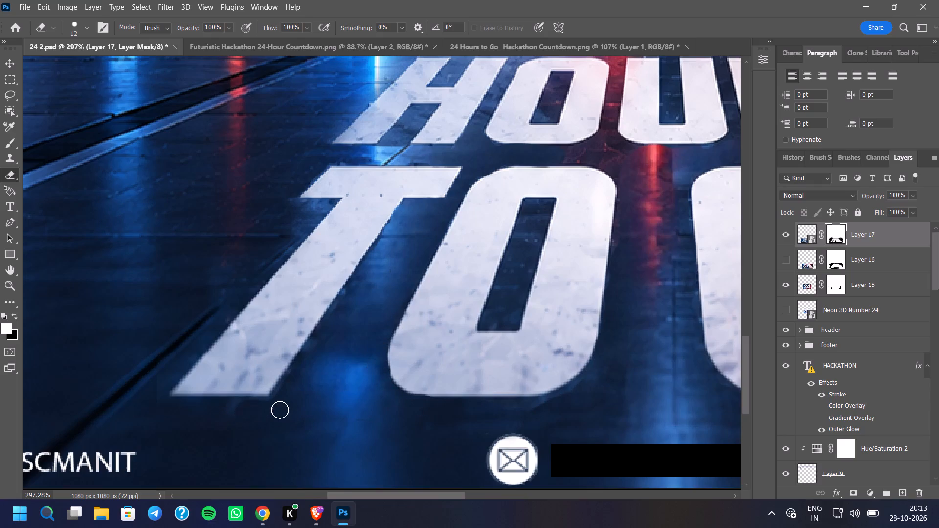
{"action": "left_click_drag", "start_coordinate": [280, 410], "coordinate": [295, 409]}
{"action": "left_click_drag", "start_coordinate": [278, 401], "coordinate": [318, 348]}
{"action": "left_click_drag", "start_coordinate": [318, 348], "coordinate": [320, 345]}
Examine how the masked 24 and HOURS TO GO artwork blends with the floor, both close up and across the poster.
{"action": "scroll", "coordinate": [309, 396], "scroll_direction": "down", "scroll_amount": 11}
{"action": "scroll", "coordinate": [503, 395], "scroll_direction": "down", "scroll_amount": 2}
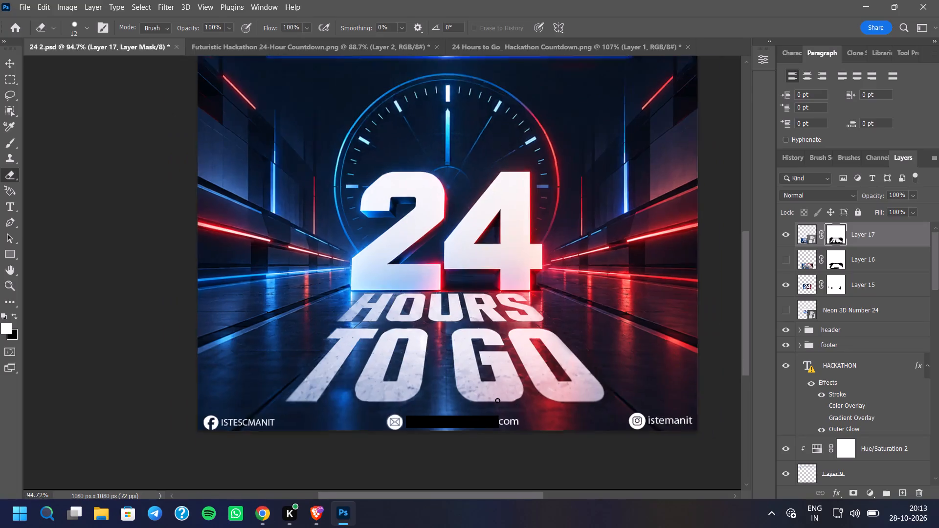
{"action": "scroll", "coordinate": [497, 400], "scroll_direction": "down", "scroll_amount": 1}
{"action": "scroll", "coordinate": [463, 321], "scroll_direction": "up", "scroll_amount": 9}
{"action": "scroll", "coordinate": [267, 331], "scroll_direction": "up", "scroll_amount": 6}
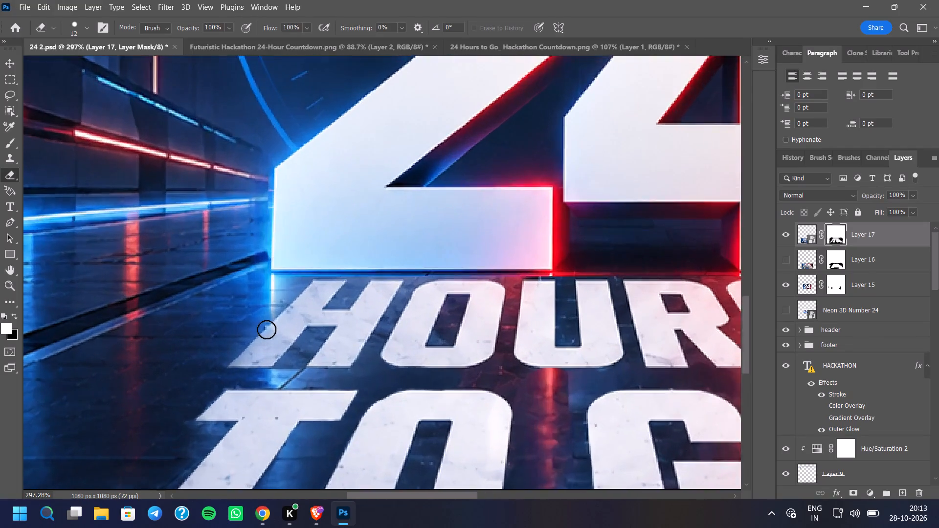
{"action": "scroll", "coordinate": [267, 330], "scroll_direction": "up", "scroll_amount": 5}
{"action": "scroll", "coordinate": [269, 317], "scroll_direction": "down", "scroll_amount": 14}
{"action": "scroll", "coordinate": [422, 344], "scroll_direction": "down", "scroll_amount": 3}
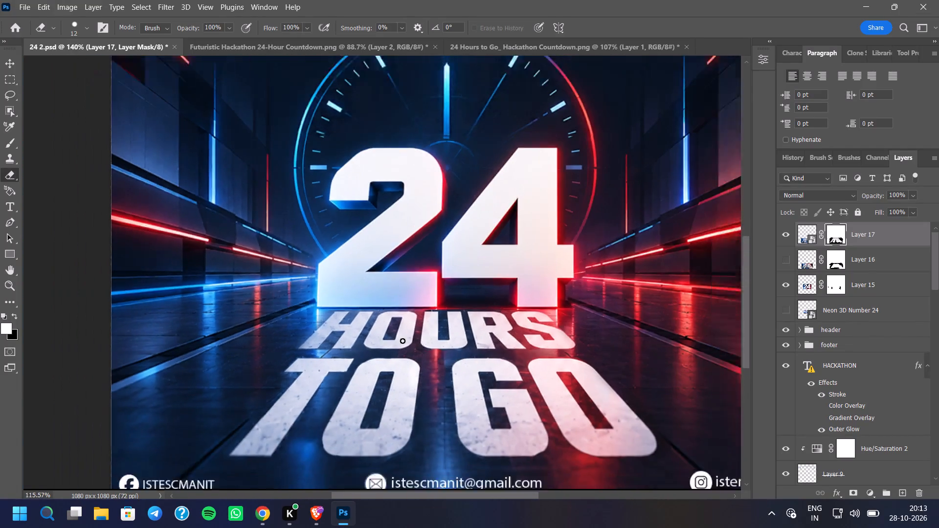
{"action": "scroll", "coordinate": [402, 341], "scroll_direction": "down", "scroll_amount": 2}
{"action": "scroll", "coordinate": [438, 336], "scroll_direction": "up", "scroll_amount": 4}
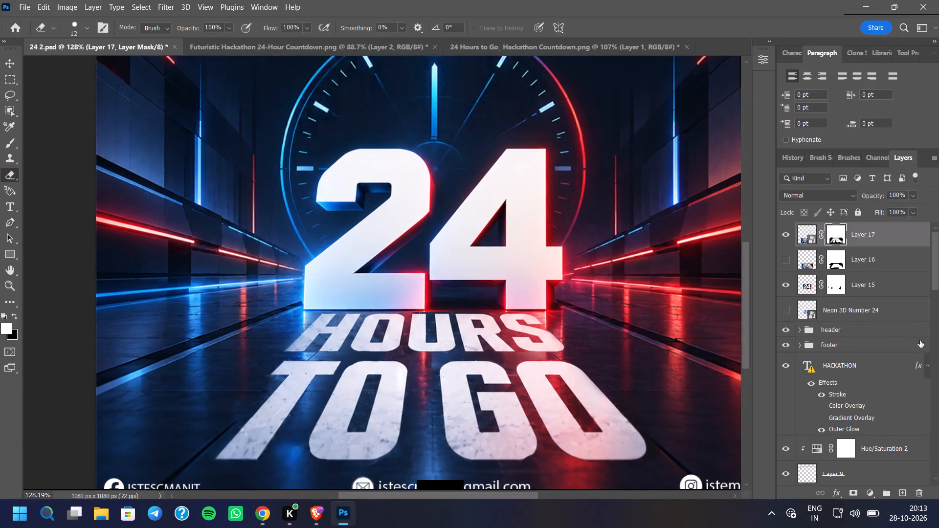
Create a new layer above Layer 17 and set up a Soft Round brush with white as the painting colour.
{"action": "left_click", "coordinate": [906, 492]}
{"action": "left_click", "coordinate": [8, 146]}
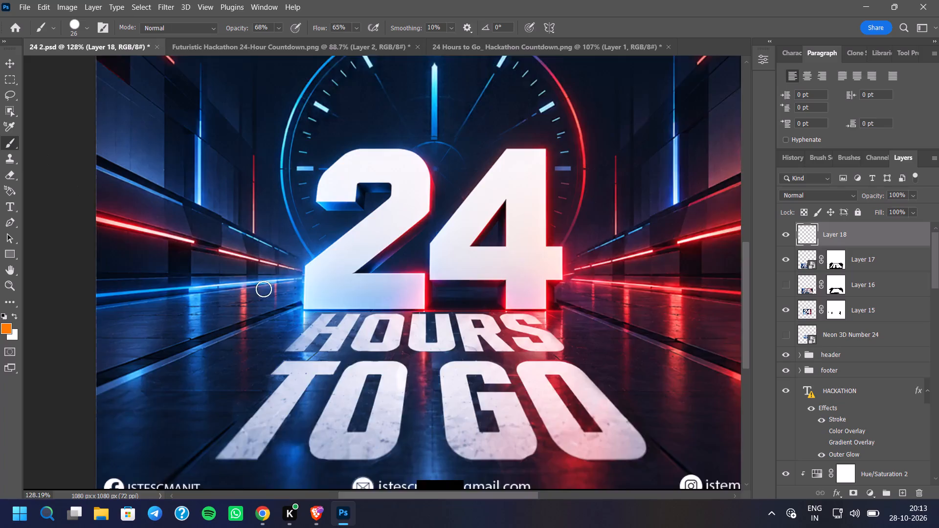
{"action": "scroll", "coordinate": [267, 285], "scroll_direction": "up", "scroll_amount": 4}
{"action": "right_click", "coordinate": [253, 238]}
{"action": "left_click", "coordinate": [328, 372]}
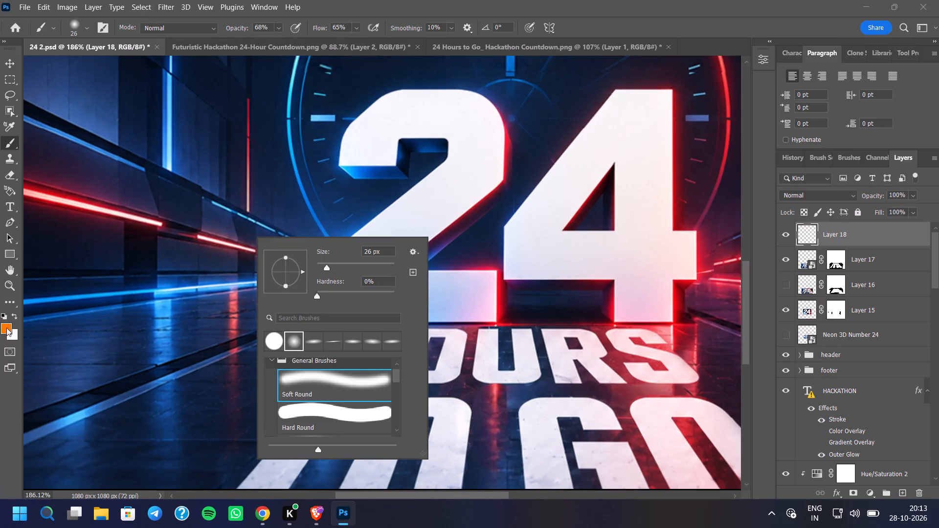
{"action": "left_click", "coordinate": [13, 317]}
On Layer 18, paint a soft white glow along the outer slanted edge of the H in HOURS.
{"action": "scroll", "coordinate": [281, 342], "scroll_direction": "up", "scroll_amount": 9}
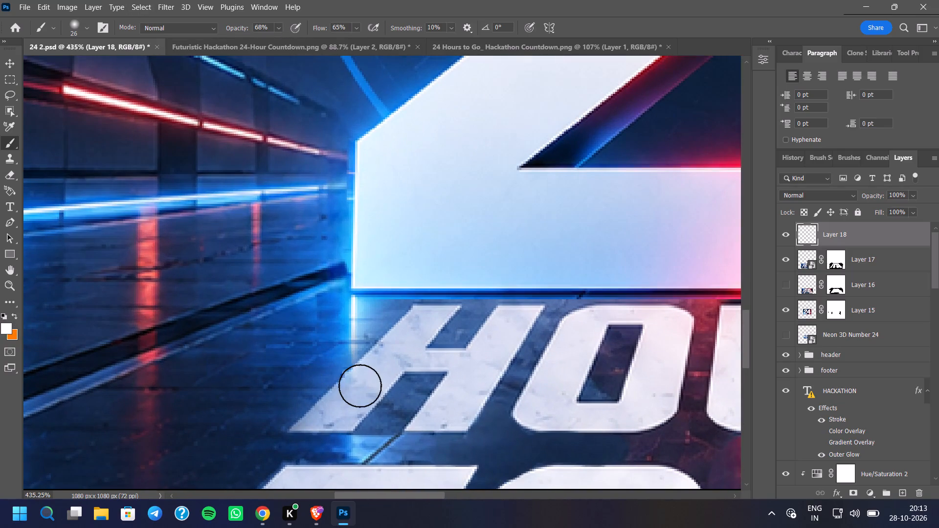
{"action": "left_click", "coordinate": [360, 386]}
{"action": "left_click", "coordinate": [349, 396]}
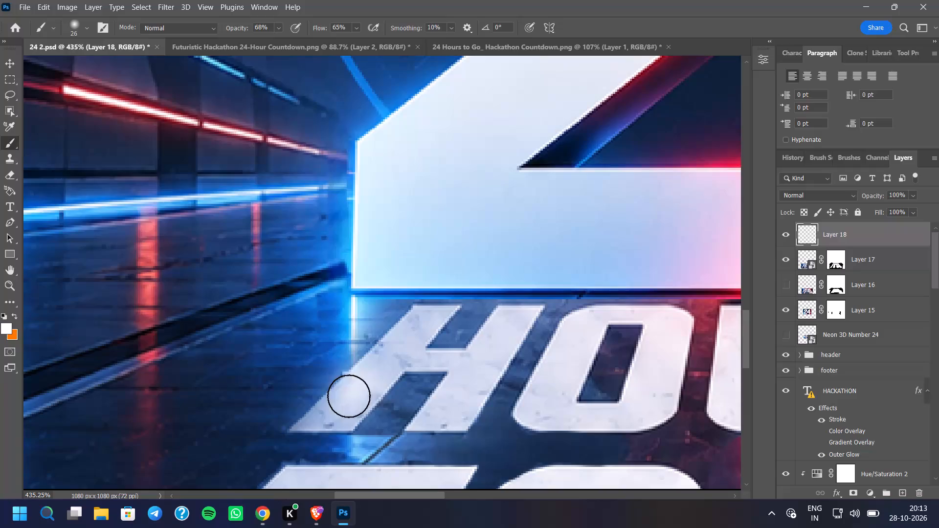
{"action": "left_click", "coordinate": [321, 412]}
{"action": "left_click_drag", "start_coordinate": [313, 417], "coordinate": [317, 416]}
{"action": "left_click", "coordinate": [348, 405]}
{"action": "left_click_drag", "start_coordinate": [360, 381], "coordinate": [368, 377]}
{"action": "left_click", "coordinate": [377, 367]}
{"action": "left_click", "coordinate": [385, 355]}
{"action": "left_click", "coordinate": [394, 346]}
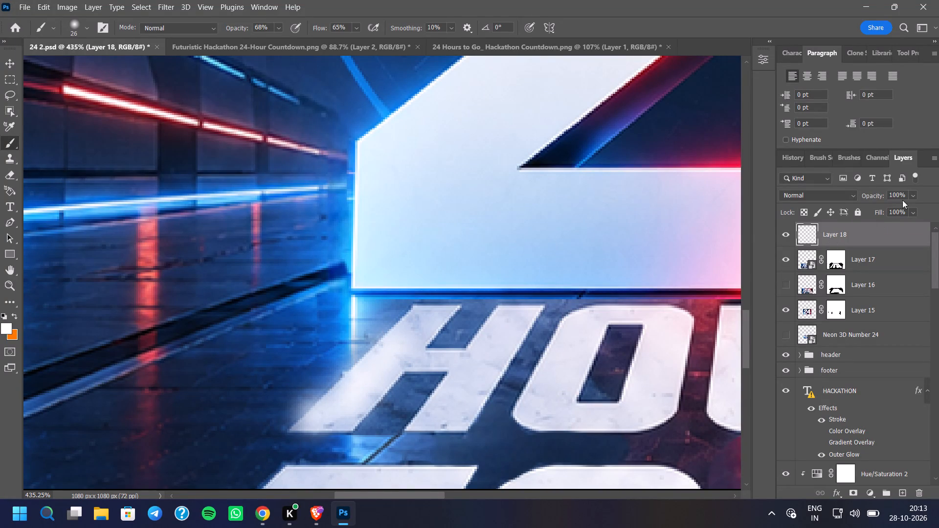
Set Layer 18's opacity to 57%.
{"action": "left_click", "coordinate": [913, 197]}
{"action": "left_click", "coordinate": [902, 208]}
{"action": "scroll", "coordinate": [328, 356], "scroll_direction": "down", "scroll_amount": 4}
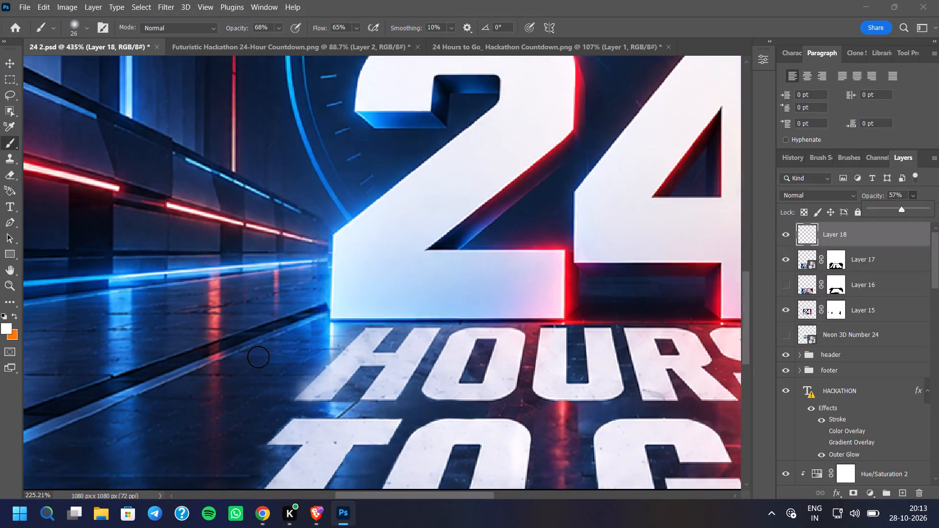
With a size 12 Eraser, clean the white glow spill on Layer 18 outside the lower slanted edge of the H in HOURS.
{"action": "scroll", "coordinate": [258, 357], "scroll_direction": "down", "scroll_amount": 10}
{"action": "scroll", "coordinate": [235, 348], "scroll_direction": "up", "scroll_amount": 4}
{"action": "left_click", "coordinate": [14, 175]}
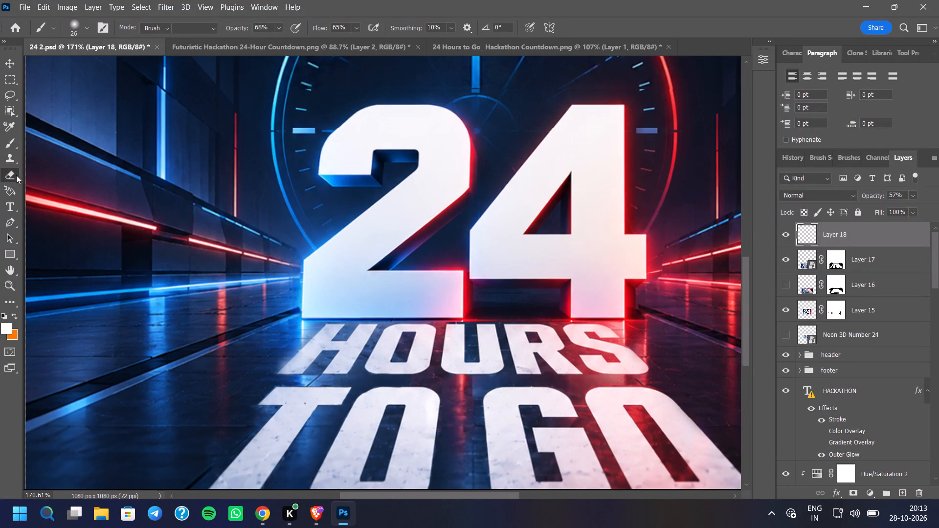
{"action": "right_click", "coordinate": [98, 213]}
{"action": "left_click", "coordinate": [96, 177]}
{"action": "scroll", "coordinate": [163, 330], "scroll_direction": "up", "scroll_amount": 8}
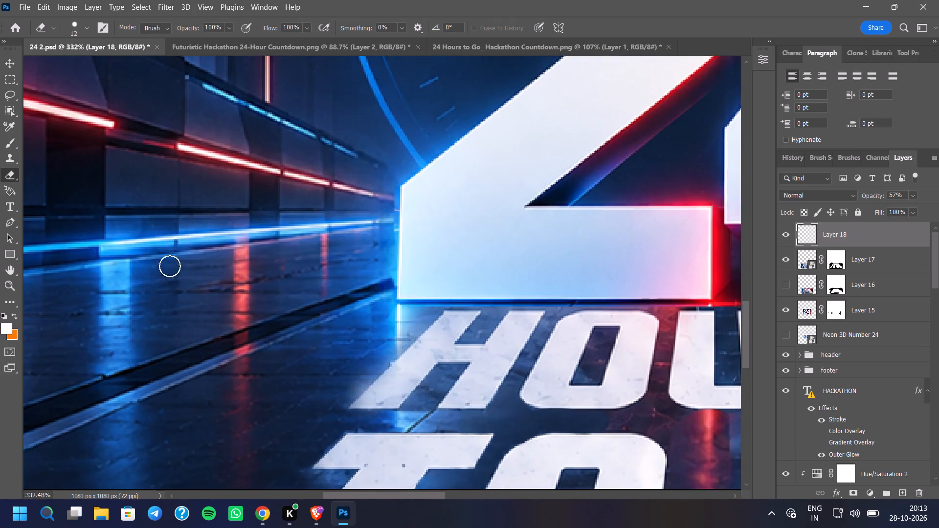
{"action": "scroll", "coordinate": [163, 263], "scroll_direction": "down", "scroll_amount": 4}
{"action": "scroll", "coordinate": [236, 340], "scroll_direction": "up", "scroll_amount": 9}
{"action": "left_click", "coordinate": [366, 335]}
{"action": "left_click", "coordinate": [377, 339]}
{"action": "left_click", "coordinate": [373, 342]}
{"action": "left_click", "coordinate": [371, 350]}
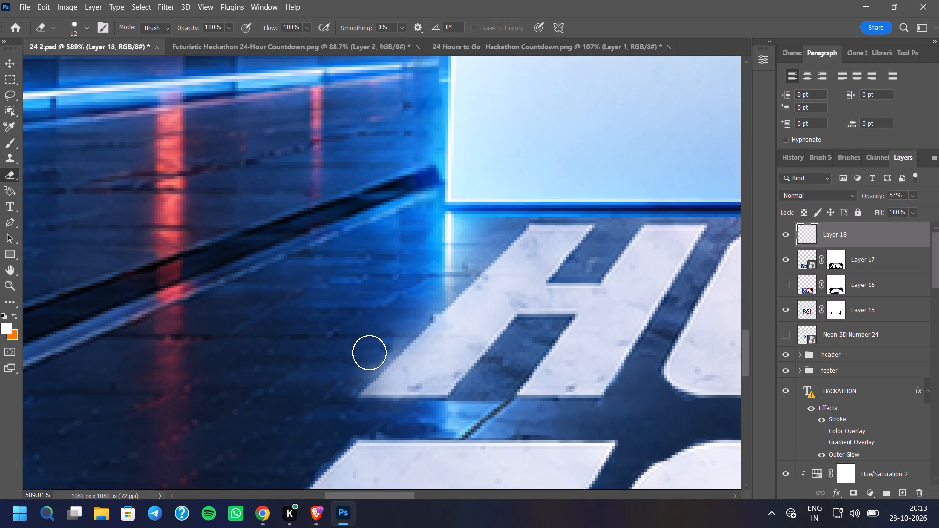
{"action": "left_click", "coordinate": [369, 352]}
{"action": "left_click", "coordinate": [366, 358]}
{"action": "left_click", "coordinate": [363, 363]}
{"action": "left_click", "coordinate": [355, 369]}
{"action": "left_click", "coordinate": [376, 343]}
{"action": "left_click", "coordinate": [381, 337]}
{"action": "double_click", "coordinate": [391, 327]}
{"action": "left_click", "coordinate": [387, 339]}
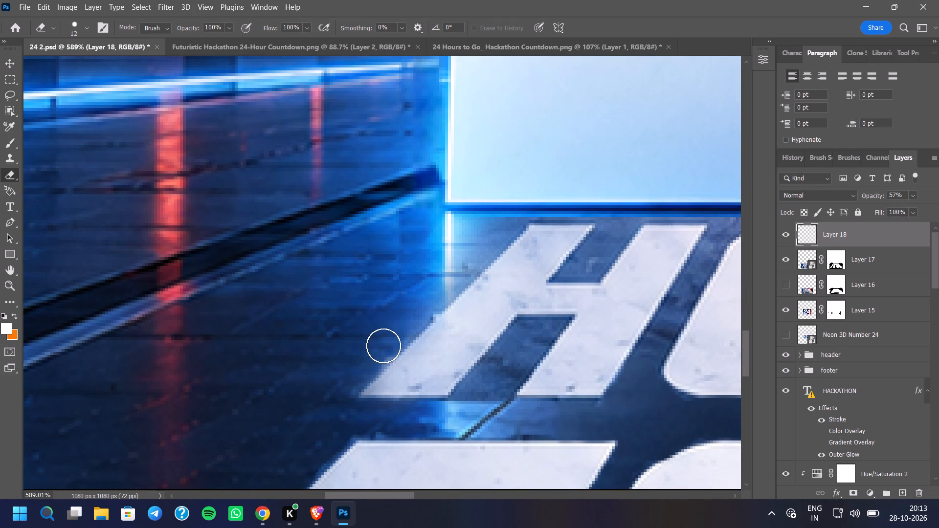
{"action": "left_click", "coordinate": [383, 346]}
{"action": "double_click", "coordinate": [379, 349]}
Erase the remaining Layer 18 glow spill along the upper part of the H's outer edge and around its feet.
{"action": "left_click", "coordinate": [407, 305]}
{"action": "left_click", "coordinate": [419, 299]}
{"action": "left_click", "coordinate": [424, 297]}
{"action": "left_click_drag", "start_coordinate": [421, 302], "coordinate": [418, 308]}
{"action": "left_click_drag", "start_coordinate": [413, 315], "coordinate": [406, 318]}
{"action": "left_click_drag", "start_coordinate": [406, 318], "coordinate": [402, 324]}
{"action": "left_click", "coordinate": [399, 326]}
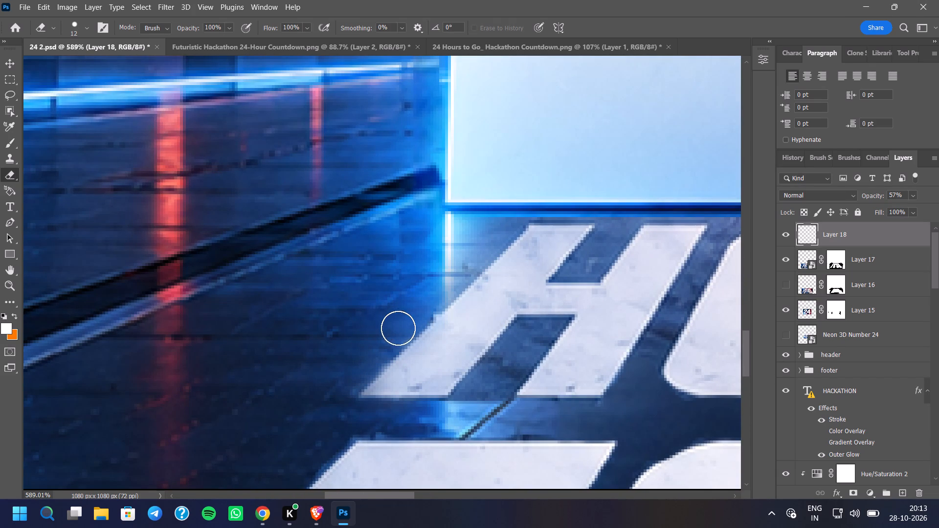
{"action": "left_click_drag", "start_coordinate": [392, 334], "coordinate": [386, 338]}
{"action": "double_click", "coordinate": [340, 392]}
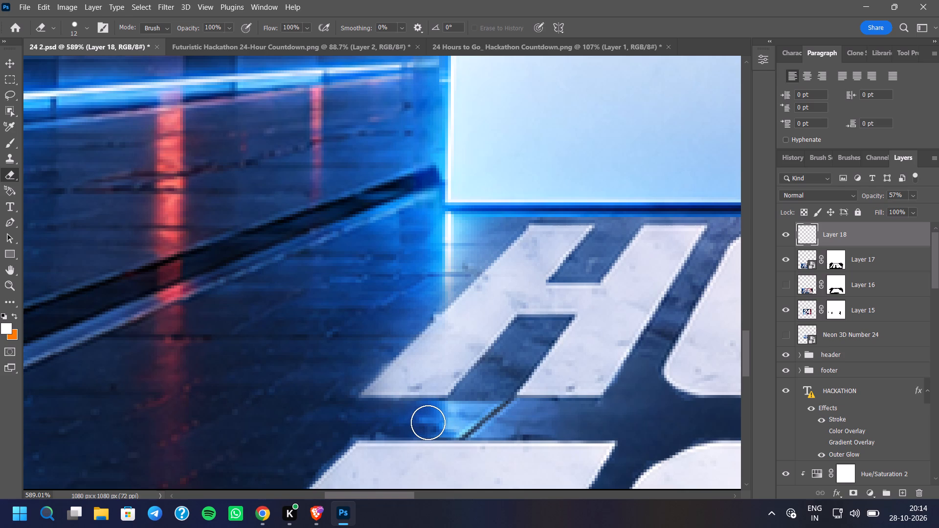
{"action": "left_click", "coordinate": [483, 395]}
{"action": "left_click", "coordinate": [487, 389]}
Examine how the cleaned-up HOURS TO GO lettering sits on the floor across the whole poster.
{"action": "scroll", "coordinate": [454, 399], "scroll_direction": "down", "scroll_amount": 9}
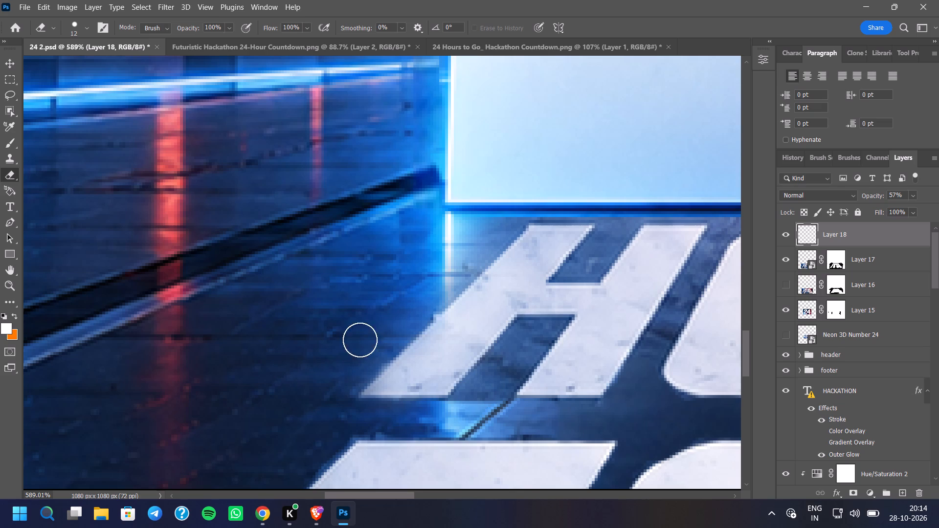
{"action": "scroll", "coordinate": [188, 291], "scroll_direction": "down", "scroll_amount": 4}
{"action": "scroll", "coordinate": [232, 321], "scroll_direction": "down", "scroll_amount": 5}
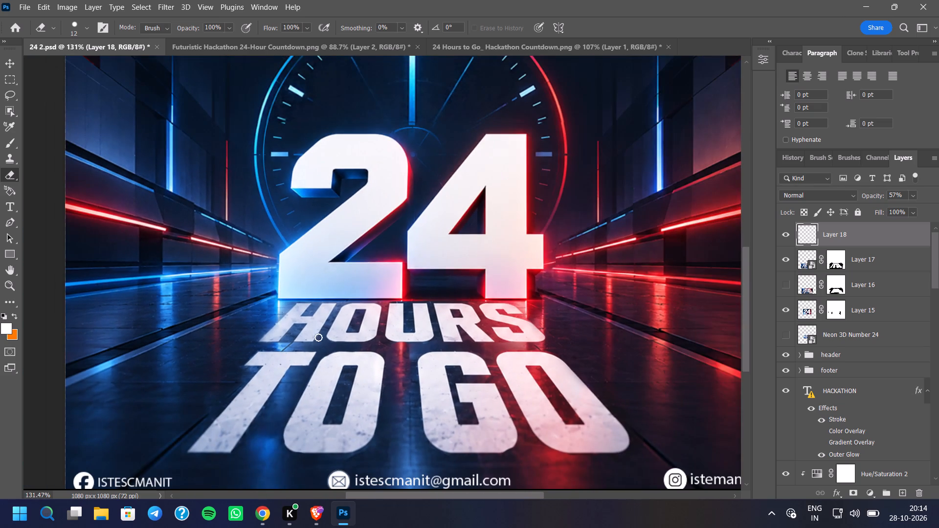
{"action": "scroll", "coordinate": [402, 379], "scroll_direction": "down", "scroll_amount": 2}
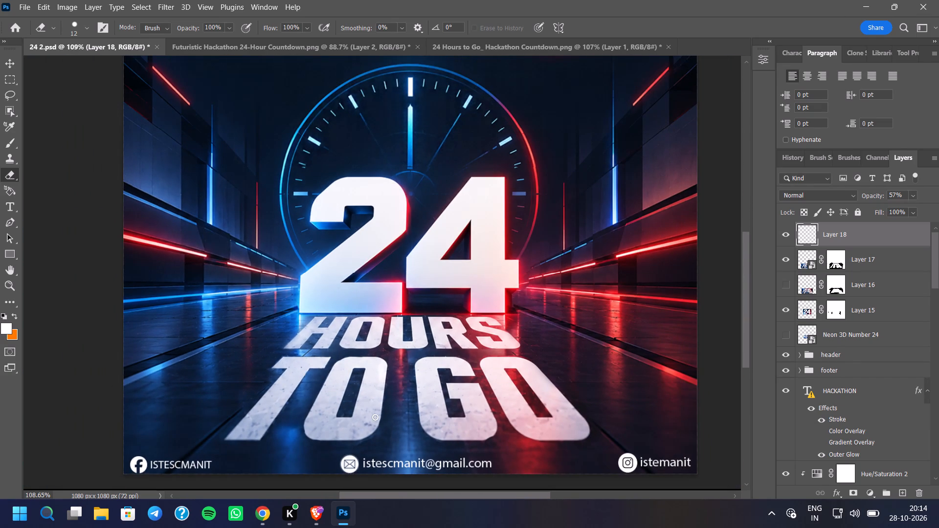
{"action": "scroll", "coordinate": [396, 454], "scroll_direction": "down", "scroll_amount": 6}
{"action": "scroll", "coordinate": [418, 349], "scroll_direction": "down", "scroll_amount": 2}
{"action": "scroll", "coordinate": [409, 402], "scroll_direction": "up", "scroll_amount": 6}
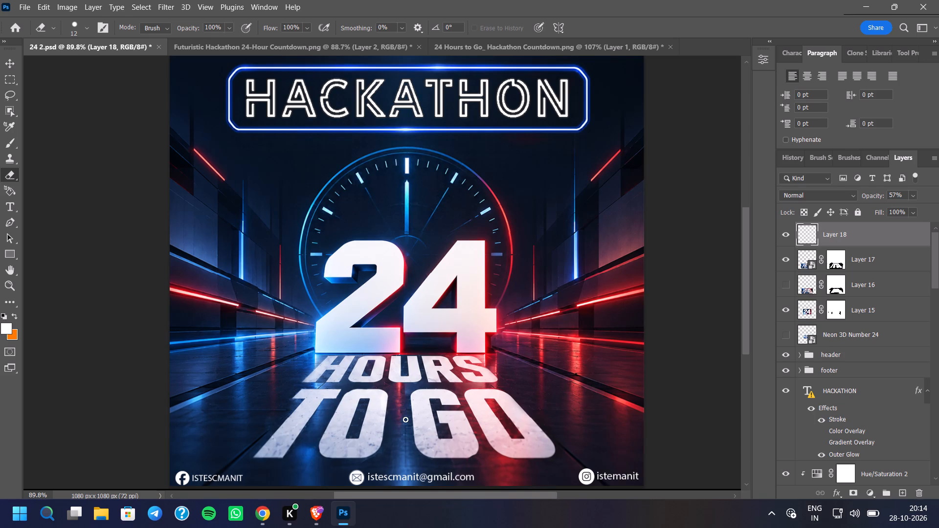
{"action": "scroll", "coordinate": [446, 352], "scroll_direction": "down", "scroll_amount": 2, "text": "ctrl"}
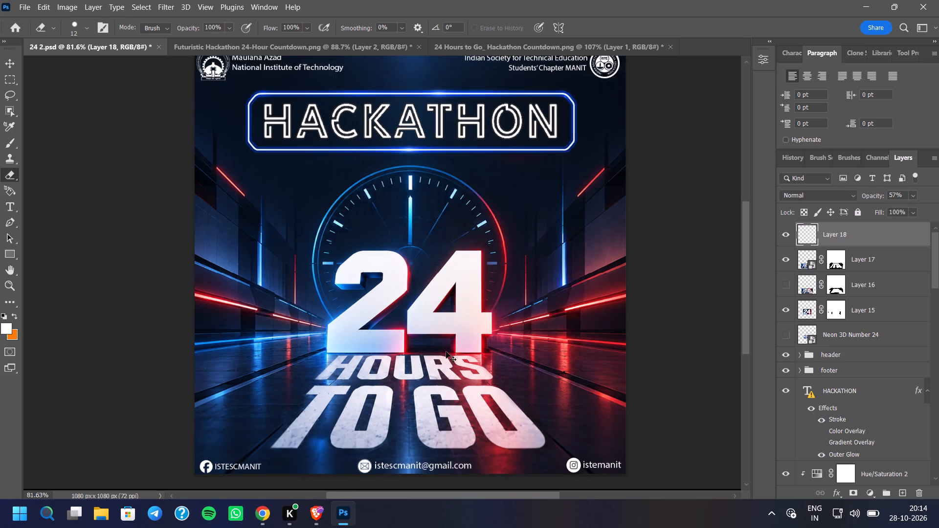
{"action": "scroll", "coordinate": [446, 352], "scroll_direction": "down", "scroll_amount": 1, "text": "ctrl"}
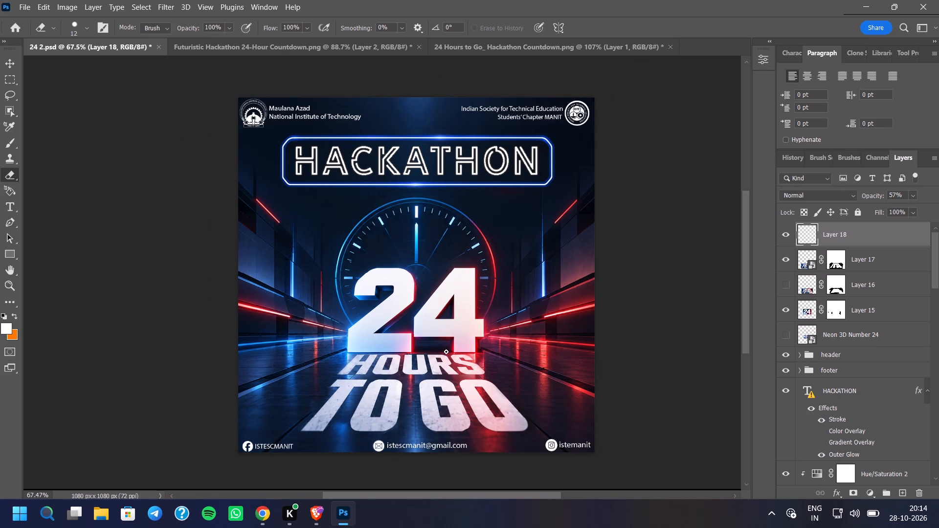
Compare the Layer 16 lettering with the Layer 17 and 18 version by toggling visibility, leaving Layers 17 and 18 shown.
{"action": "left_click", "coordinate": [789, 259]}
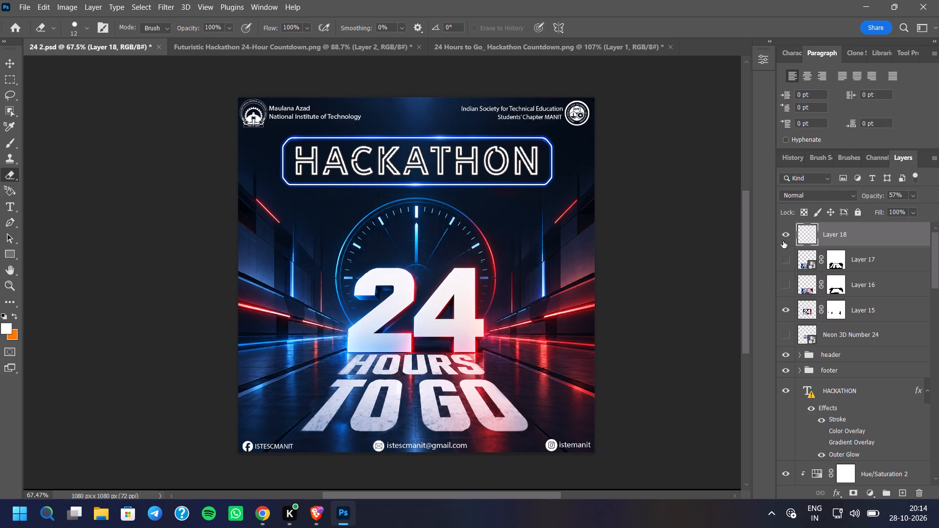
{"action": "left_click", "coordinate": [783, 238]}
{"action": "left_click", "coordinate": [788, 289]}
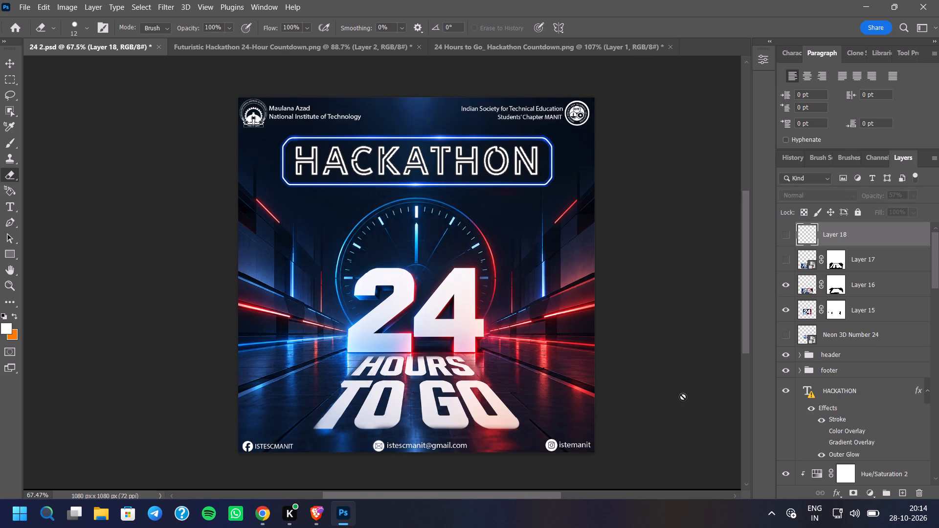
{"action": "left_click", "coordinate": [787, 279]}
{"action": "left_click", "coordinate": [787, 263]}
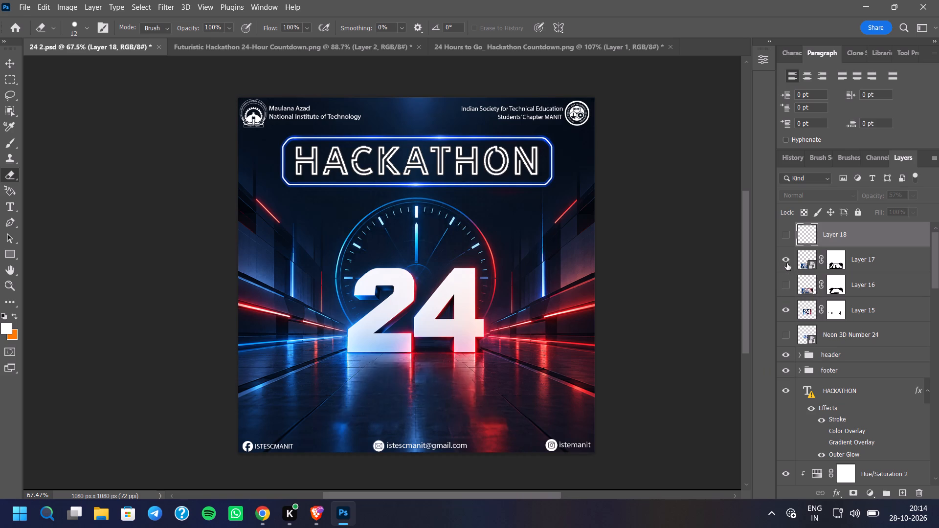
{"action": "left_click", "coordinate": [792, 234]}
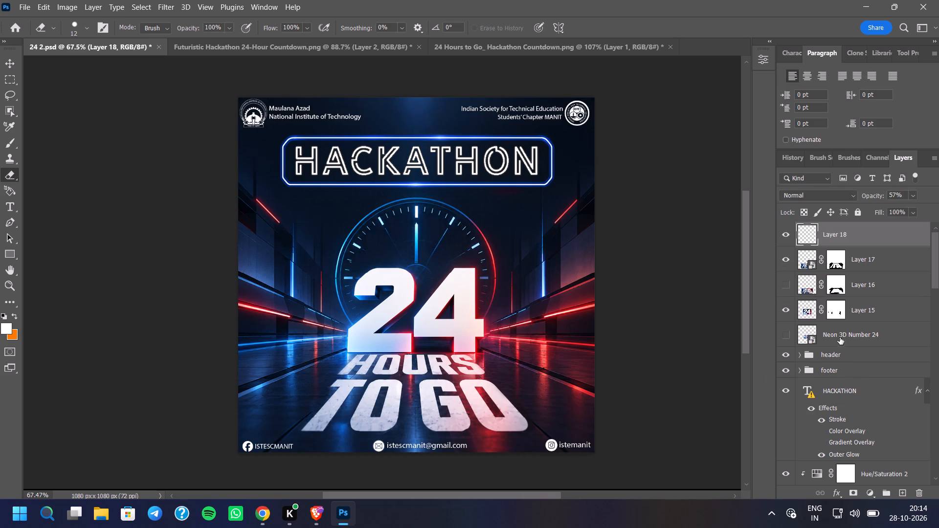
Set the hue of the Hue/Saturation 2 adjustment on the HACKATHON frame to -11.
{"action": "scroll", "coordinate": [843, 341], "scroll_direction": "down", "scroll_amount": 3}
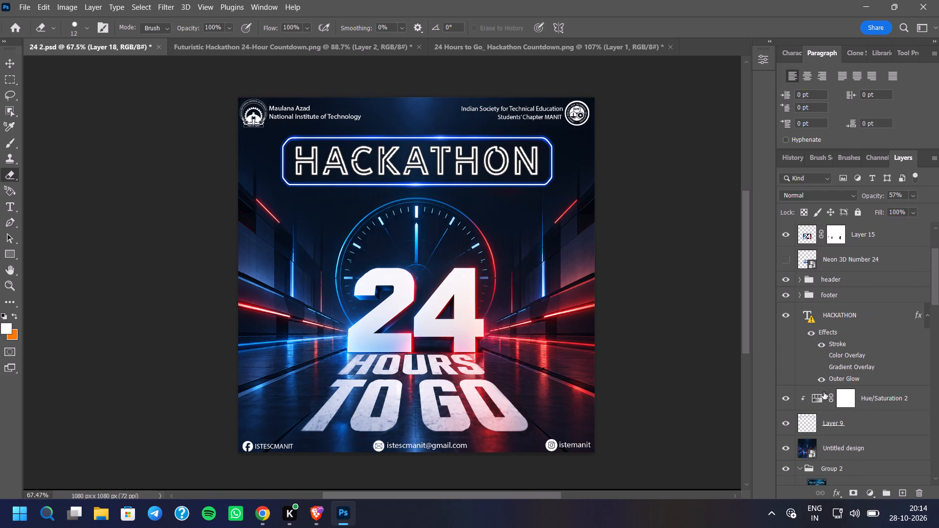
{"action": "double_click", "coordinate": [819, 398]}
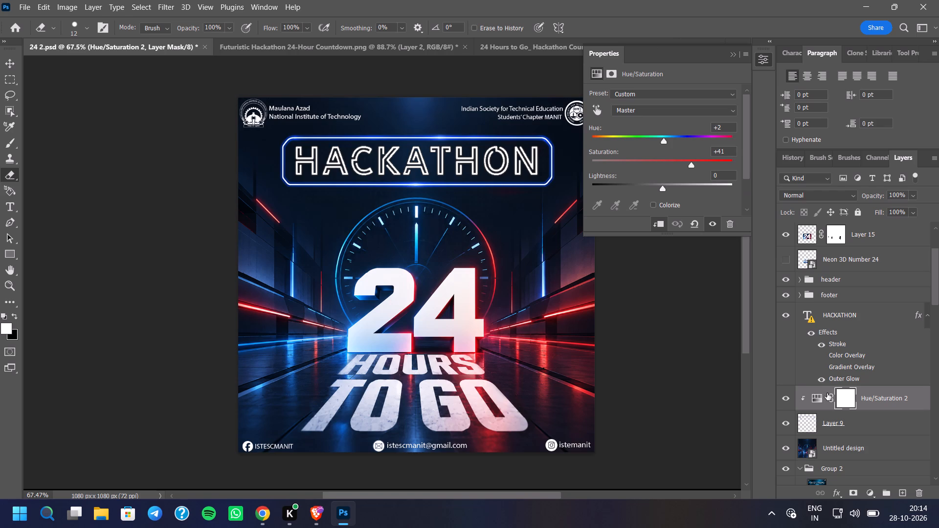
{"action": "left_click_drag", "start_coordinate": [663, 139], "coordinate": [646, 136]}
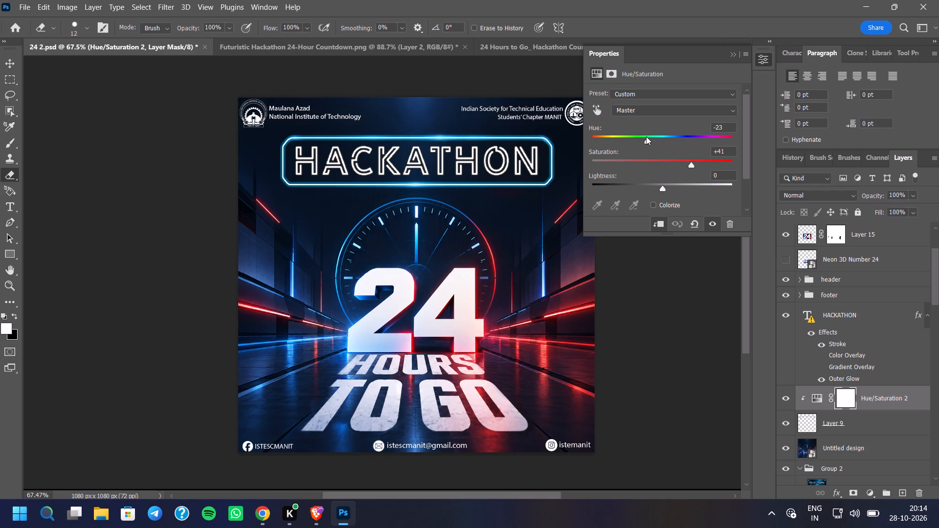
{"action": "left_click_drag", "start_coordinate": [646, 136], "coordinate": [654, 137]}
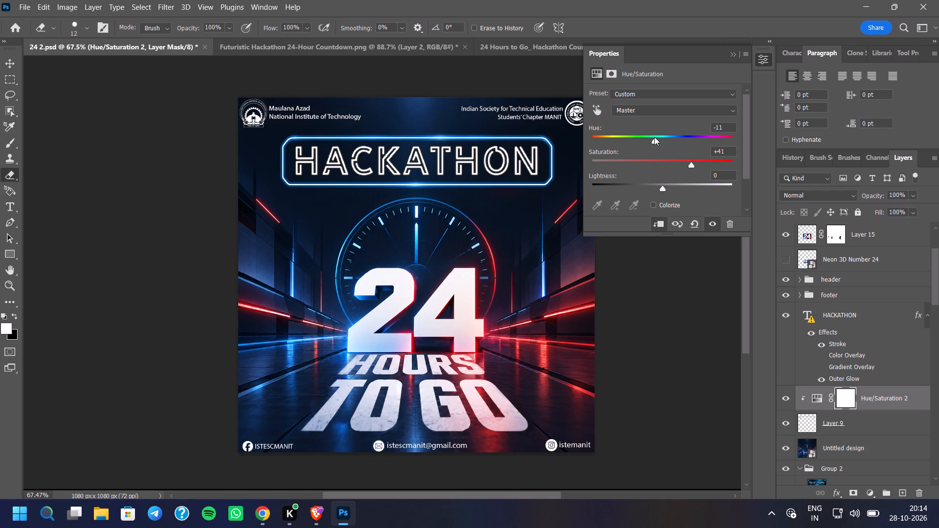
{"action": "left_click", "coordinate": [735, 54]}
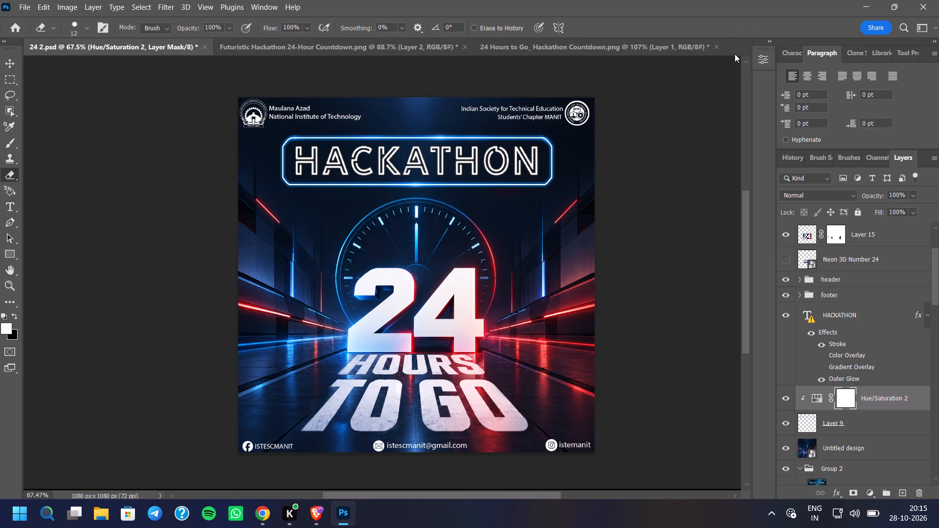
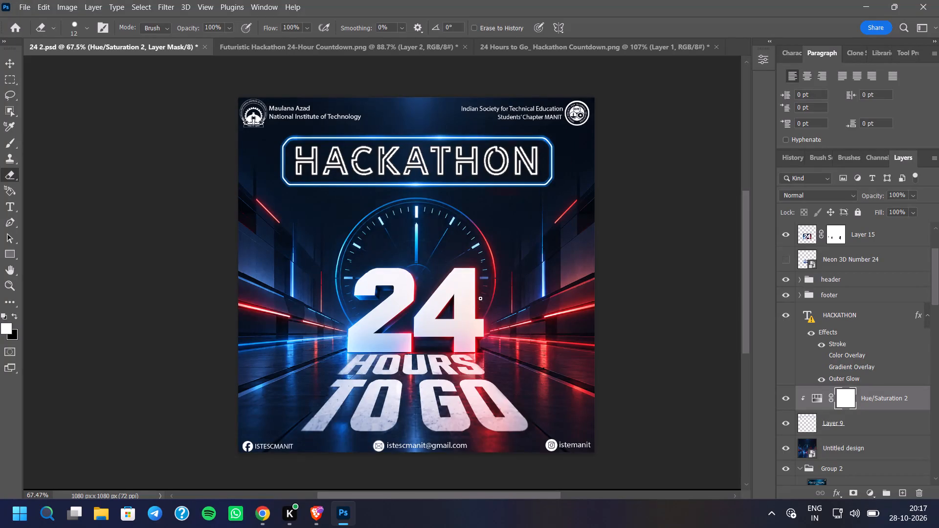
Compare the poster with and without the HACKATHON frame layers and the Layer 15 24 artwork by toggling their visibility.
{"action": "scroll", "coordinate": [470, 295], "scroll_direction": "down", "scroll_amount": 2}
{"action": "scroll", "coordinate": [470, 295], "scroll_direction": "up", "scroll_amount": 3}
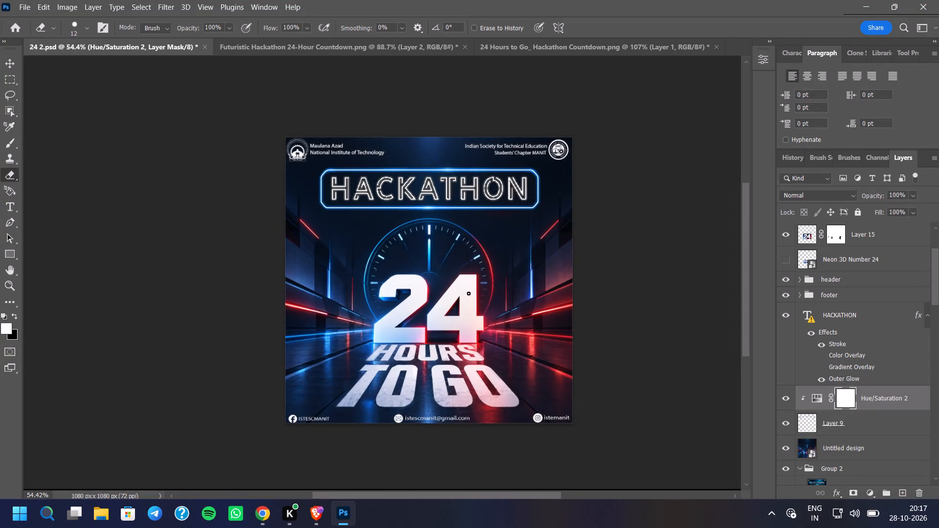
{"action": "scroll", "coordinate": [463, 290], "scroll_direction": "up", "scroll_amount": 4}
{"action": "scroll", "coordinate": [879, 306], "scroll_direction": "up", "scroll_amount": 3}
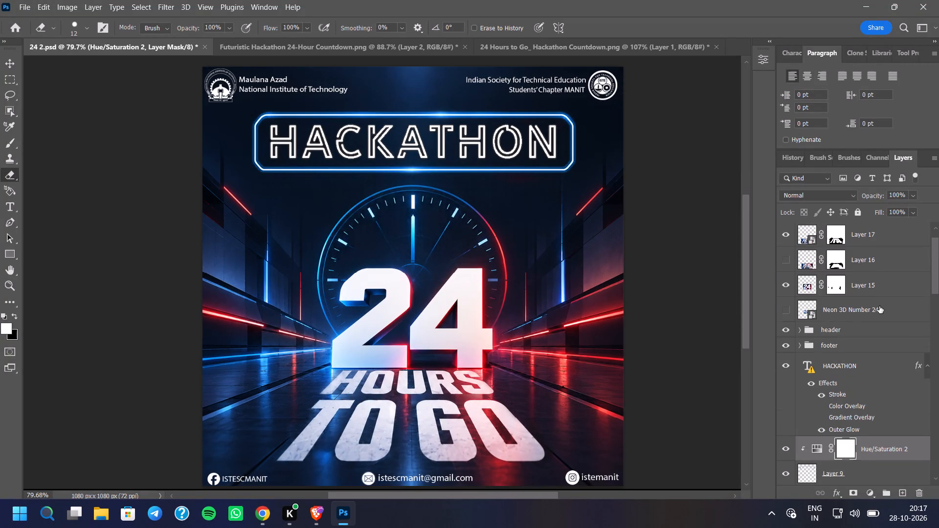
{"action": "scroll", "coordinate": [878, 315], "scroll_direction": "down", "scroll_amount": 6}
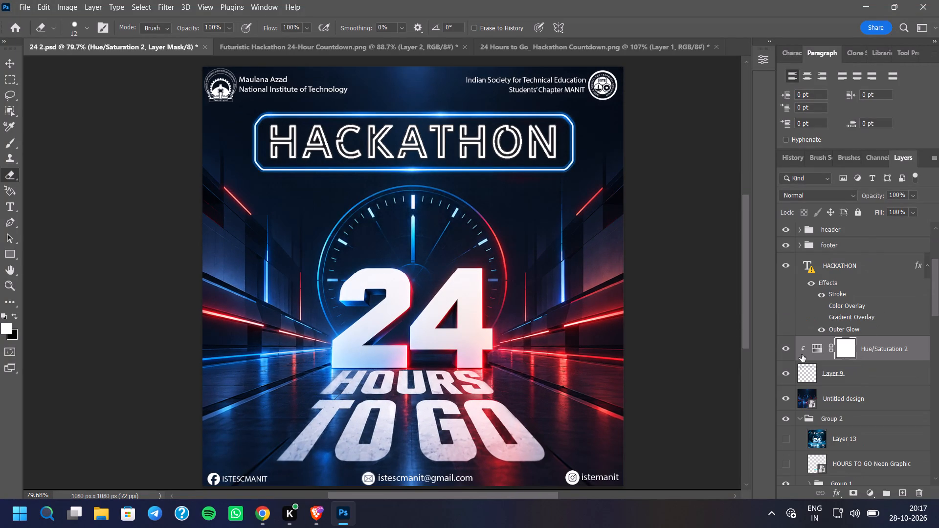
{"action": "left_click", "coordinate": [789, 349]}
{"action": "left_click", "coordinate": [789, 349]}
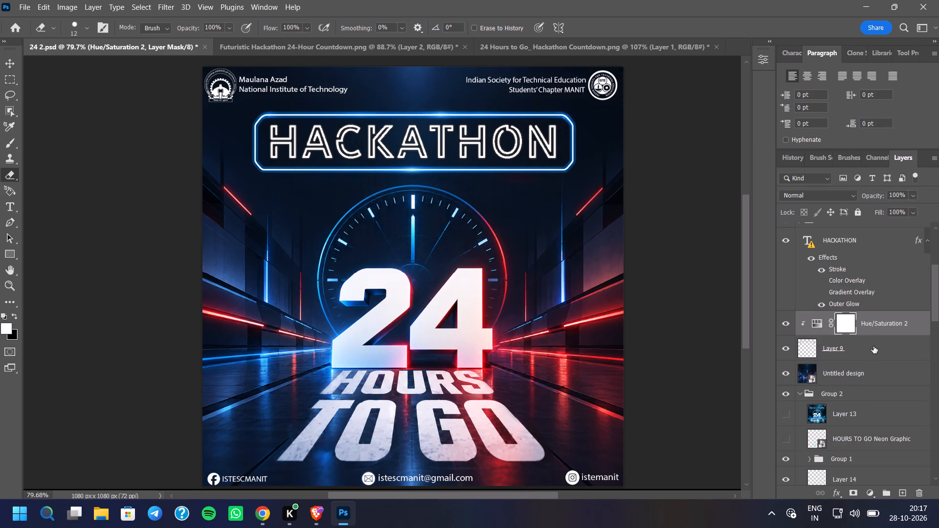
{"action": "double_click", "coordinate": [785, 351]}
{"action": "scroll", "coordinate": [833, 367], "scroll_direction": "up", "scroll_amount": 3}
{"action": "scroll", "coordinate": [798, 260], "scroll_direction": "up", "scroll_amount": 3}
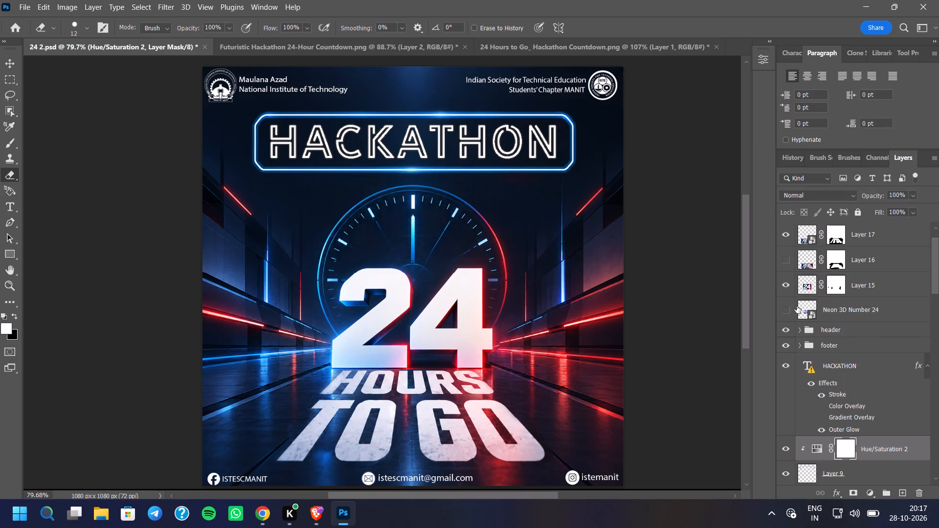
{"action": "double_click", "coordinate": [787, 311]}
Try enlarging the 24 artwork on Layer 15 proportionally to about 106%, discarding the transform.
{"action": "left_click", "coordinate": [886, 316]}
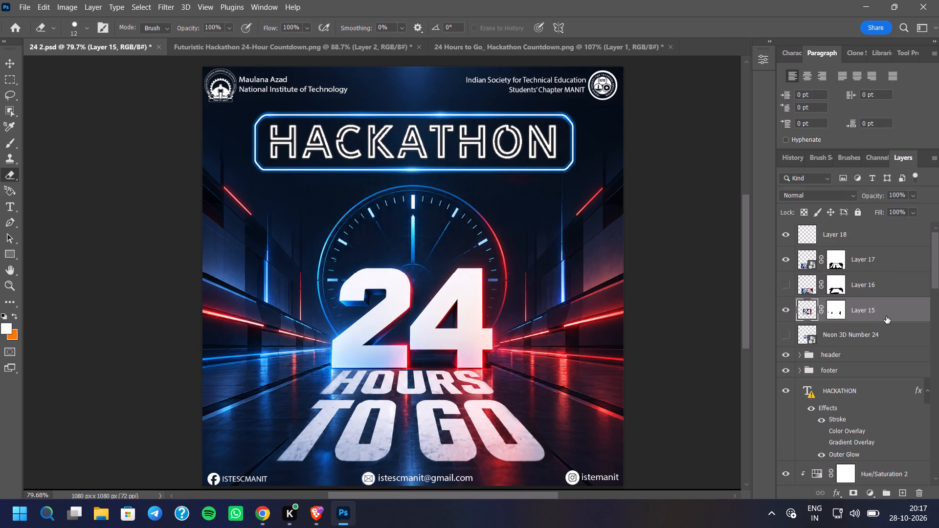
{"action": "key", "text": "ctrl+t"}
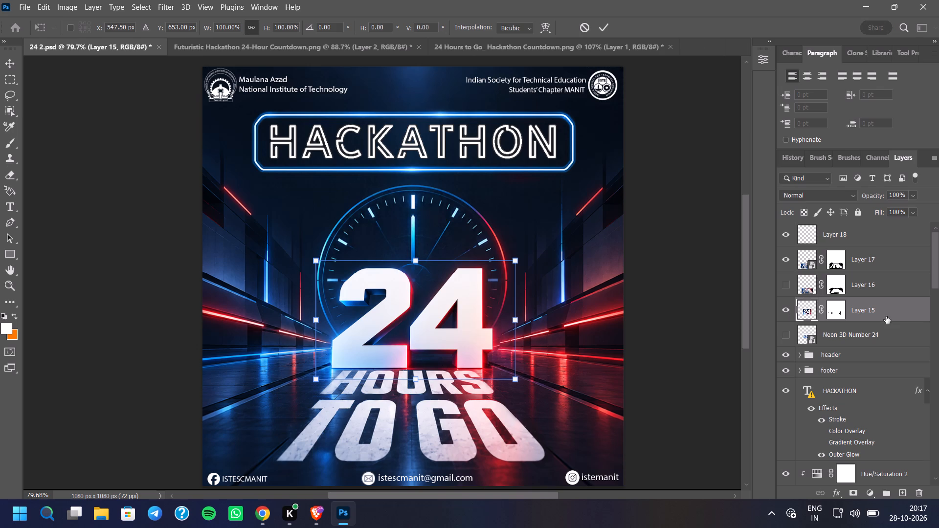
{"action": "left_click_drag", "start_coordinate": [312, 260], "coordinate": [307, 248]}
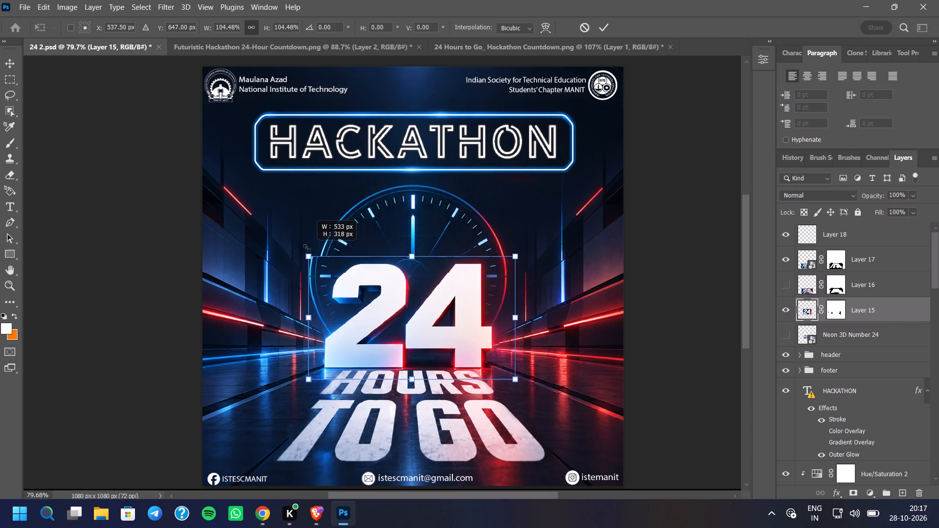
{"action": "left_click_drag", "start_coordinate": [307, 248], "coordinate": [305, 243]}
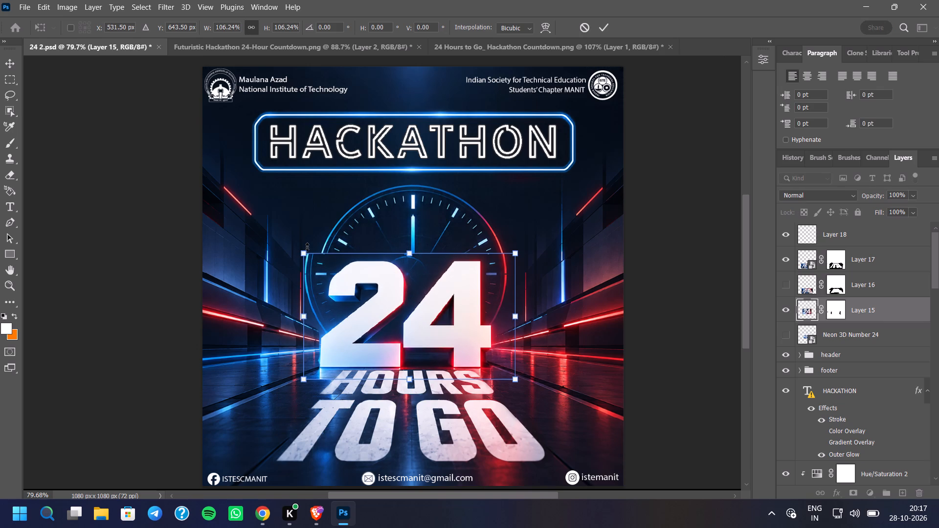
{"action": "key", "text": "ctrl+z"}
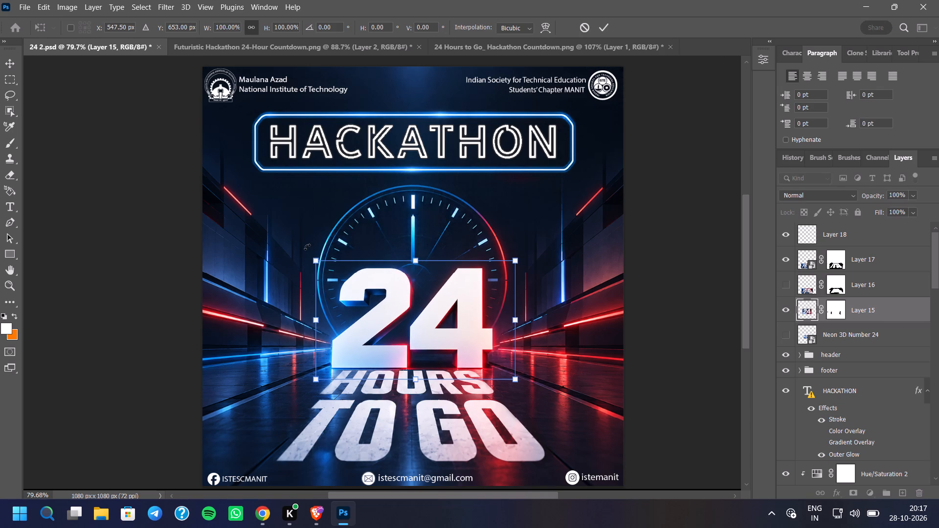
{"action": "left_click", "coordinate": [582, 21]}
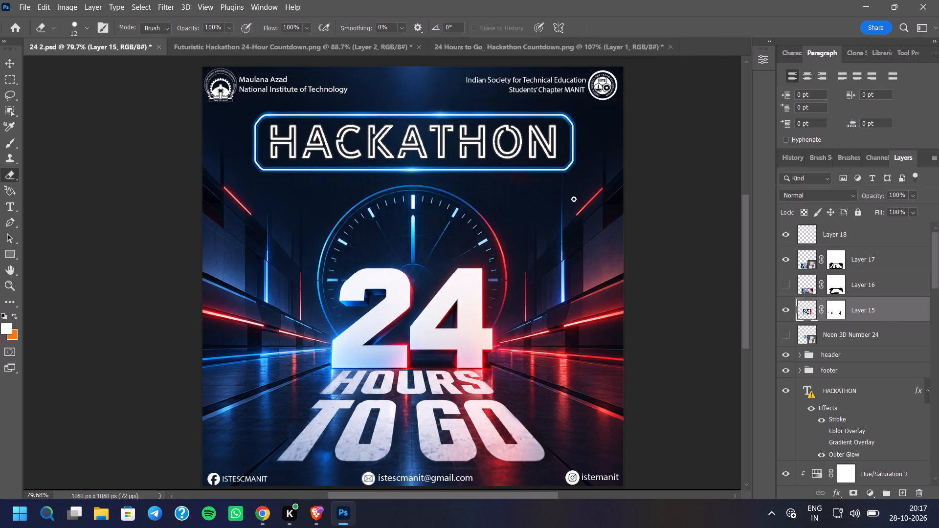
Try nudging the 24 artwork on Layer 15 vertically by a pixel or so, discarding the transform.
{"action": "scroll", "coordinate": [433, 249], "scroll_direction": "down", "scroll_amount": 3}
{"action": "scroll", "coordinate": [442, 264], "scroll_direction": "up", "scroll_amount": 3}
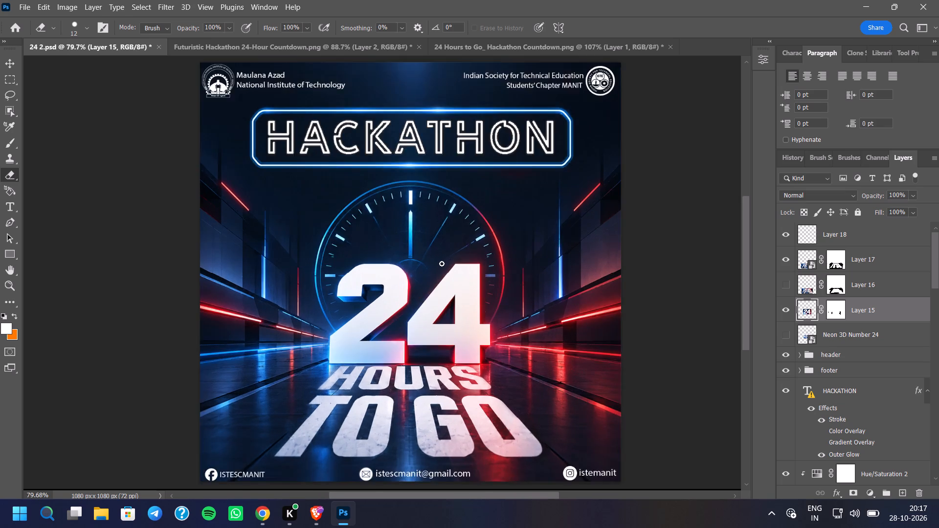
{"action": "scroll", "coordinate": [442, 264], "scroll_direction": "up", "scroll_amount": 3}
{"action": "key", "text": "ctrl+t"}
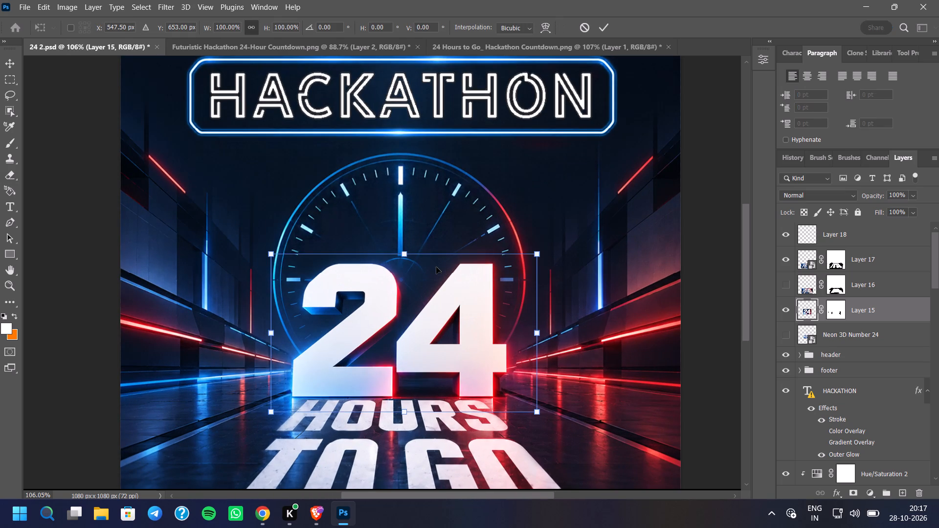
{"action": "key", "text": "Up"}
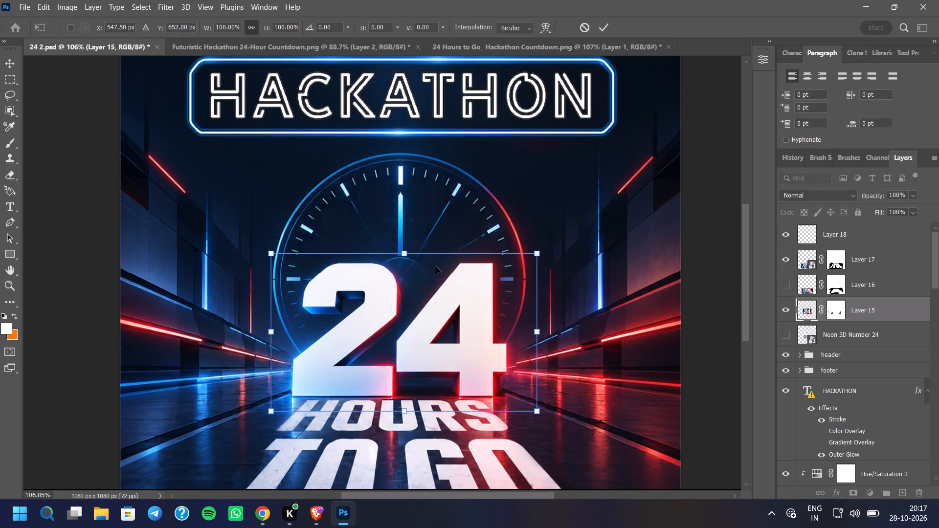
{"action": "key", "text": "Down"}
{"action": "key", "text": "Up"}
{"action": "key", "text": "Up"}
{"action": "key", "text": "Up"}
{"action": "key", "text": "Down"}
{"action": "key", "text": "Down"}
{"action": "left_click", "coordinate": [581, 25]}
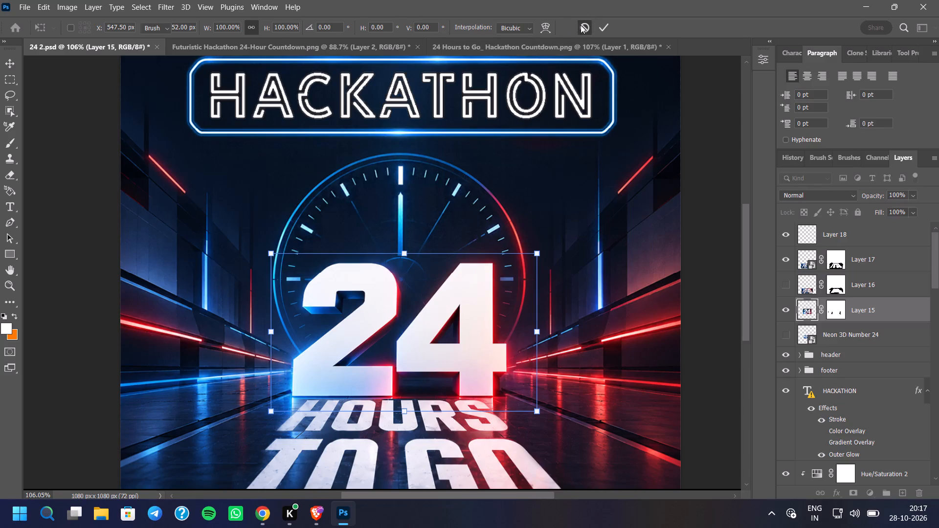
Create a new layer above Layer 18 and stamp all visible layers into it.
{"action": "scroll", "coordinate": [465, 224], "scroll_direction": "down", "scroll_amount": 5, "text": "ctrl"}
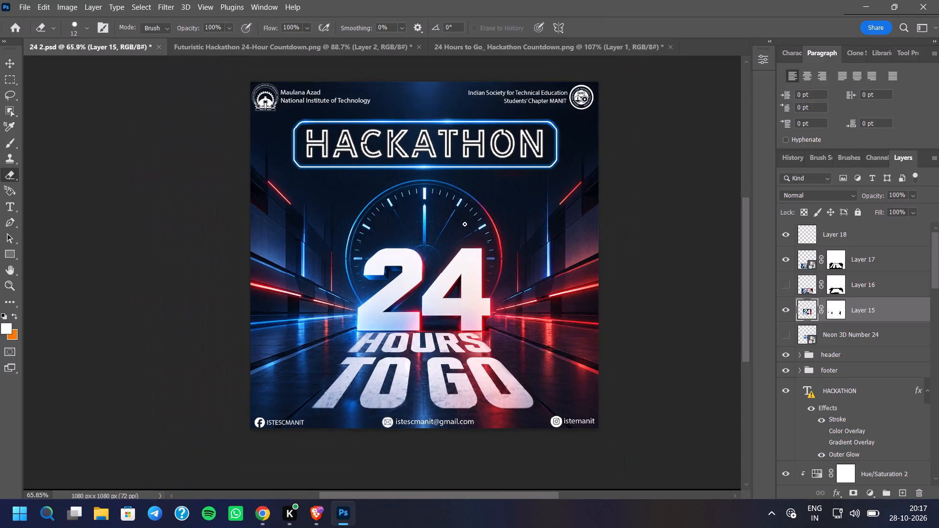
{"action": "scroll", "coordinate": [444, 248], "scroll_direction": "down", "scroll_amount": 1, "text": "ctrl"}
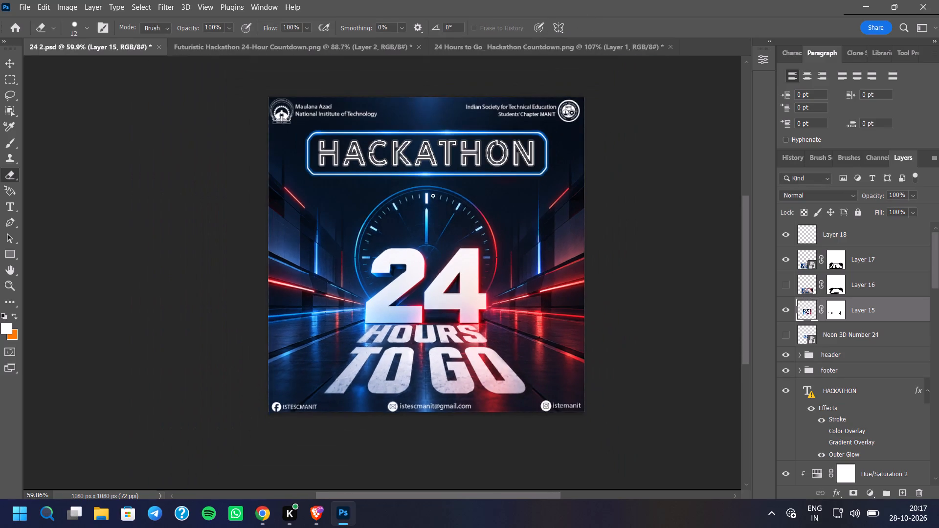
{"action": "scroll", "coordinate": [433, 196], "scroll_direction": "up", "scroll_amount": 4, "text": "ctrl"}
{"action": "scroll", "coordinate": [433, 196], "scroll_direction": "down", "scroll_amount": 2, "text": "ctrl"}
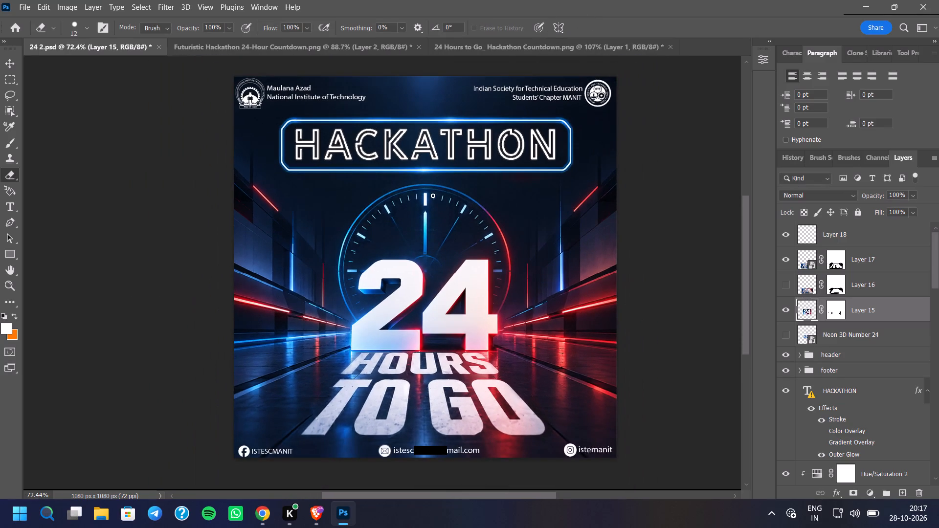
{"action": "scroll", "coordinate": [880, 212], "scroll_direction": "up", "scroll_amount": 3}
{"action": "left_click", "coordinate": [882, 238]}
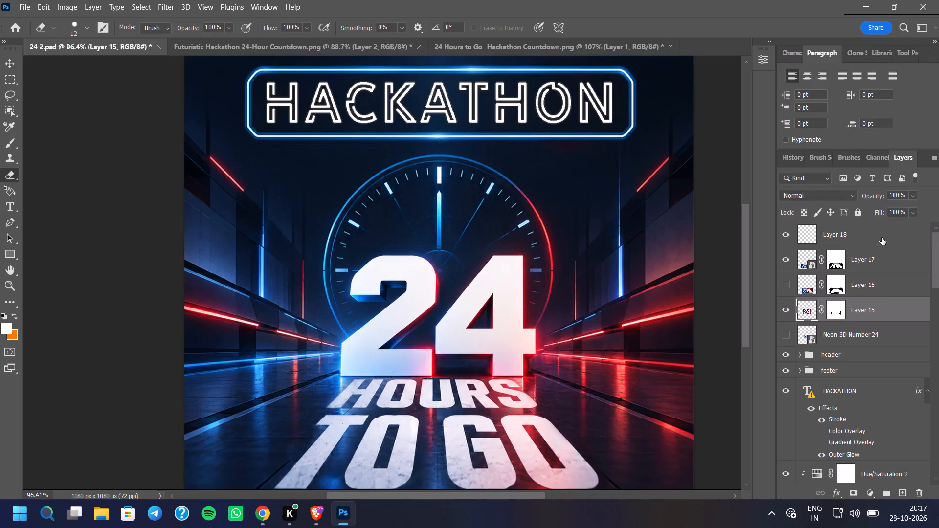
{"action": "scroll", "coordinate": [470, 277], "scroll_direction": "down", "scroll_amount": 6}
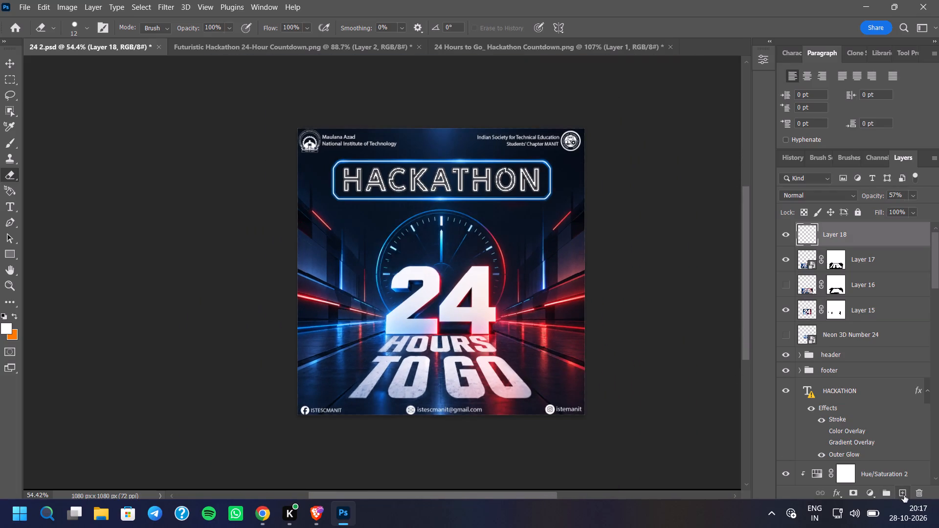
{"action": "left_click", "coordinate": [902, 495]}
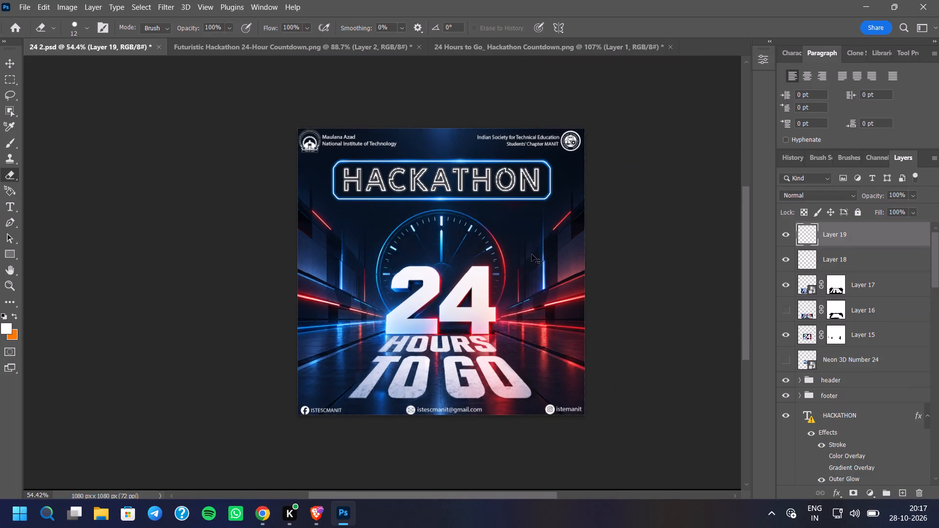
{"action": "key", "text": "ctrl+alt+shift+e"}
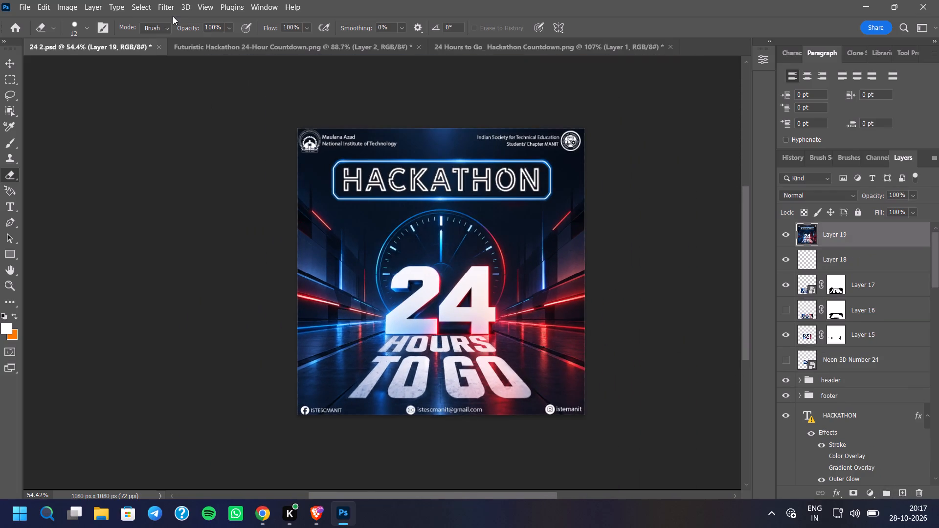
Open the stamped layer in the Camera Raw Filter; set Exposure -0.05, Contrast +6 and Highlights +6, and raise Shadows slightly.
{"action": "left_click", "coordinate": [170, 12]}
{"action": "left_click", "coordinate": [195, 92]}
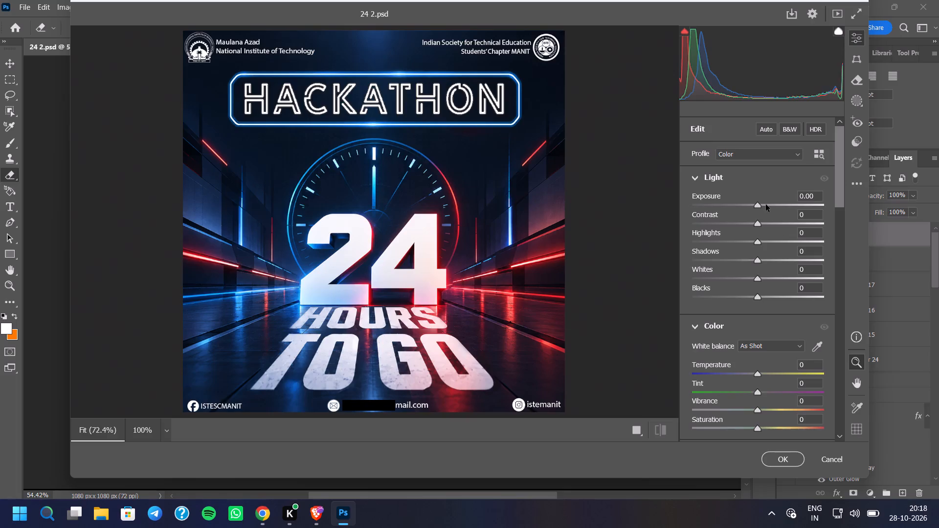
{"action": "left_click_drag", "start_coordinate": [755, 206], "coordinate": [765, 206]}
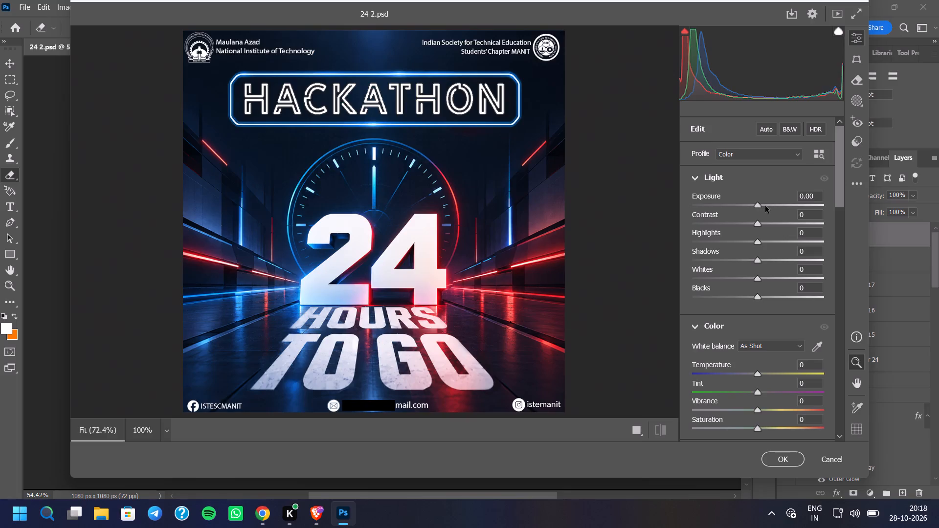
{"action": "left_click_drag", "start_coordinate": [765, 206], "coordinate": [763, 206]}
{"action": "left_click", "coordinate": [758, 204]}
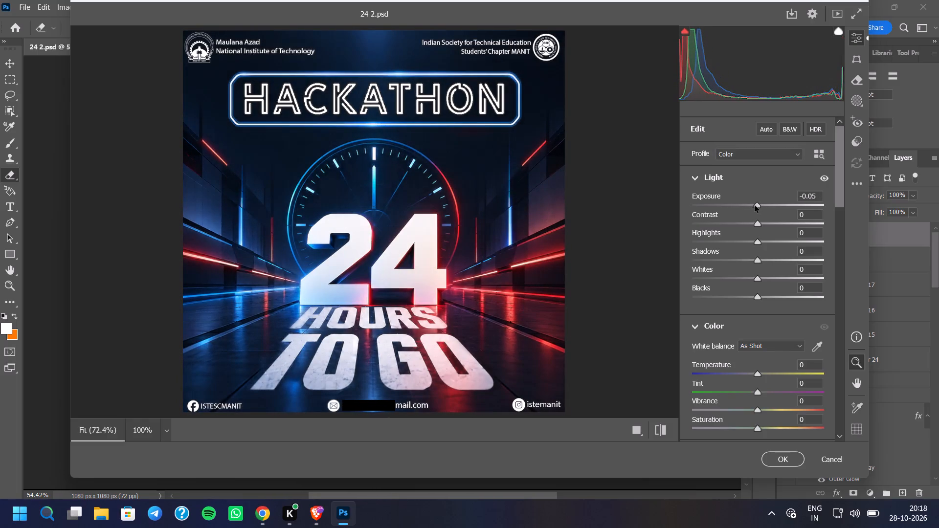
{"action": "left_click", "coordinate": [758, 222]}
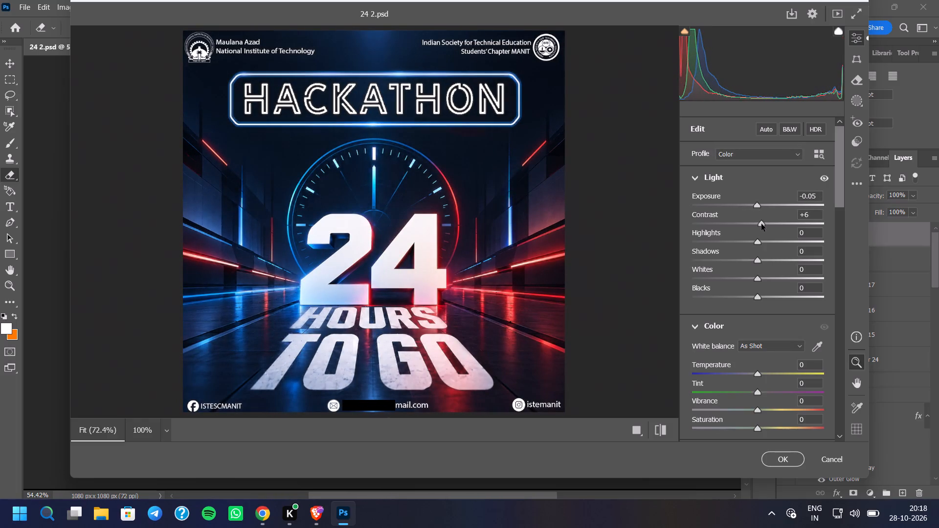
{"action": "left_click", "coordinate": [757, 240]}
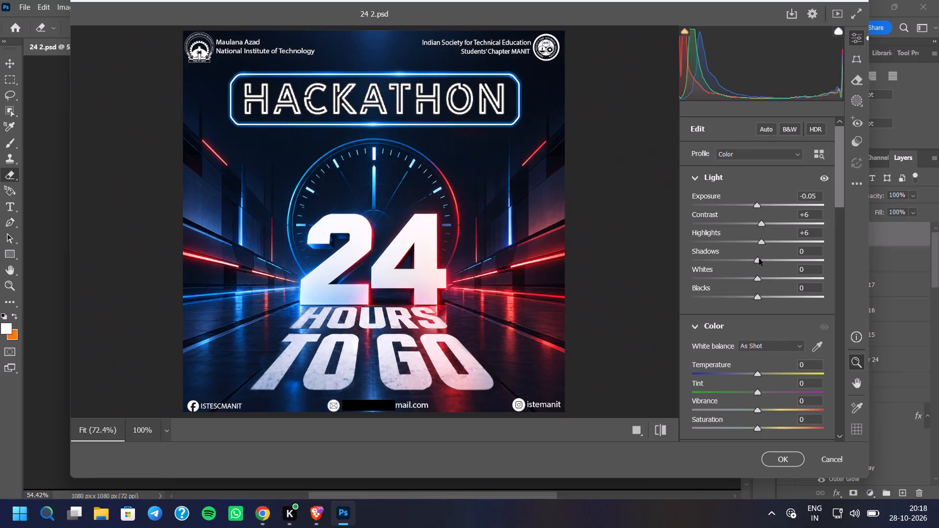
{"action": "left_click_drag", "start_coordinate": [759, 258], "coordinate": [762, 258]}
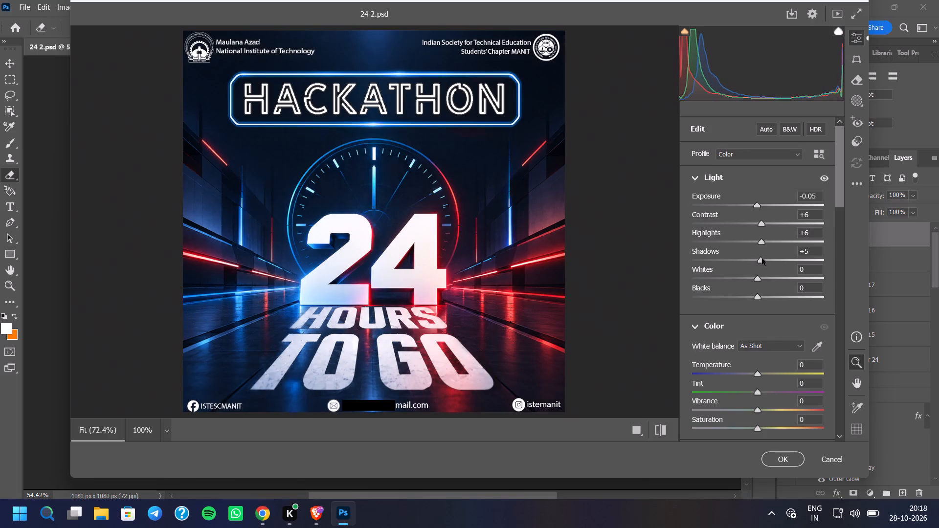
{"action": "left_click_drag", "start_coordinate": [762, 258], "coordinate": [763, 258]}
Set the Camera Raw Texture effect to -37 to soften the poster's surface detail.
{"action": "scroll", "coordinate": [755, 272], "scroll_direction": "down", "scroll_amount": 3}
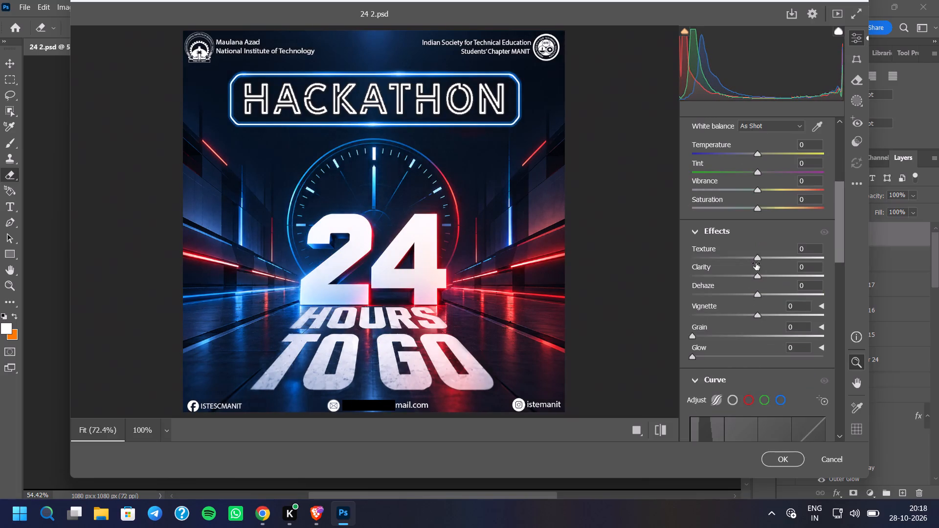
{"action": "left_click_drag", "start_coordinate": [756, 259], "coordinate": [693, 268]}
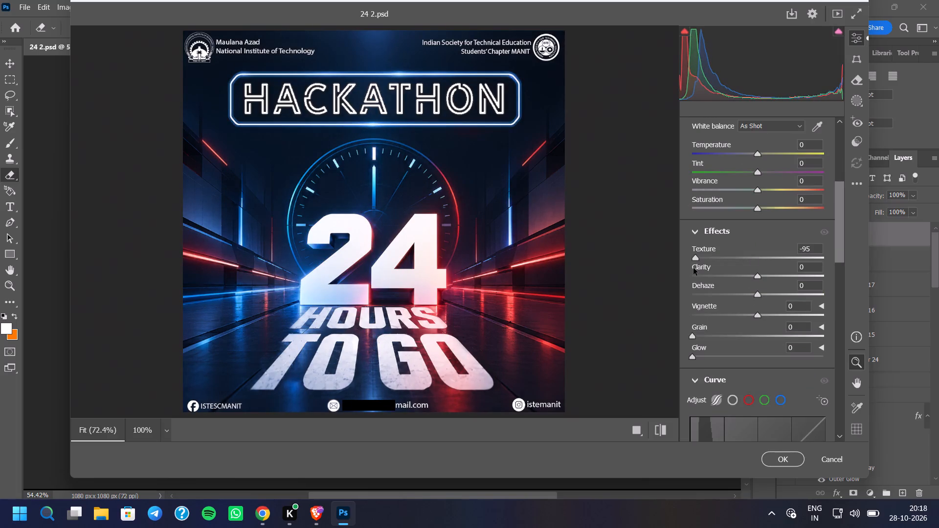
{"action": "left_click_drag", "start_coordinate": [693, 268], "coordinate": [765, 258]}
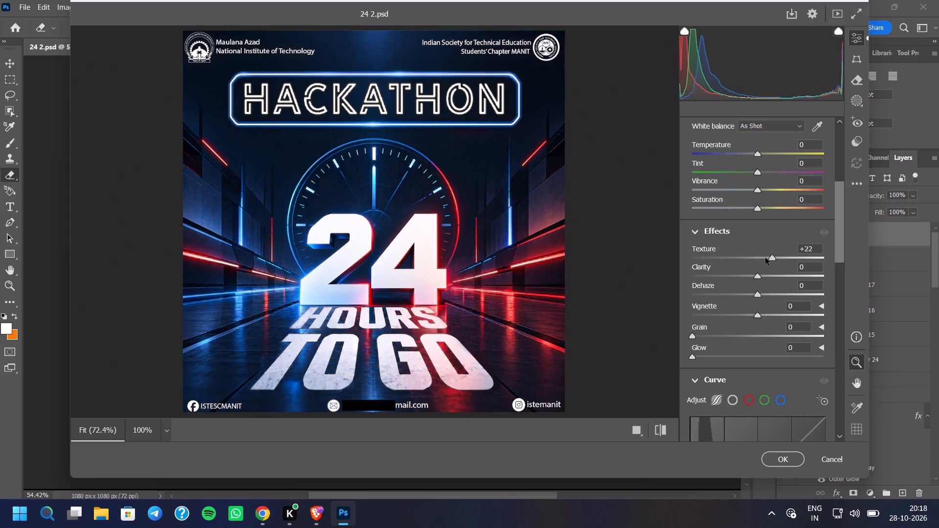
{"action": "left_click_drag", "start_coordinate": [765, 258], "coordinate": [743, 255]}
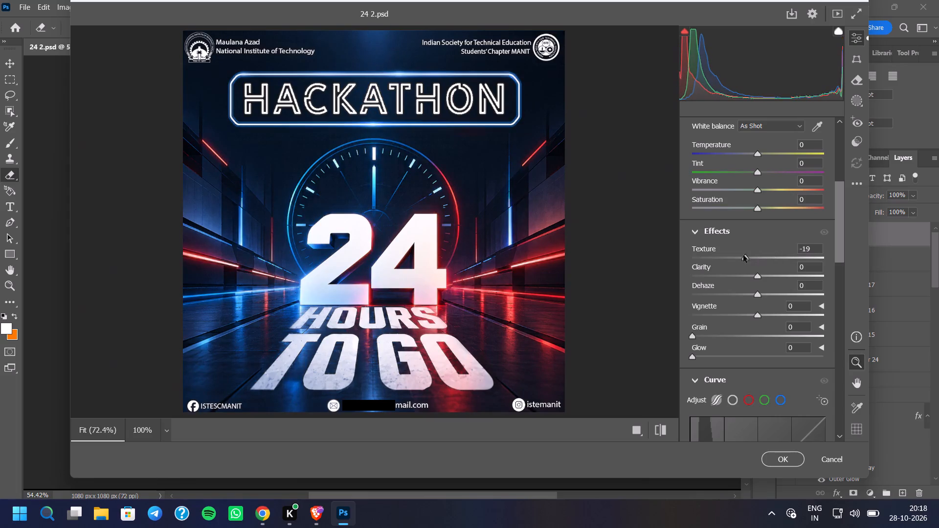
{"action": "left_click_drag", "start_coordinate": [743, 255], "coordinate": [731, 260]}
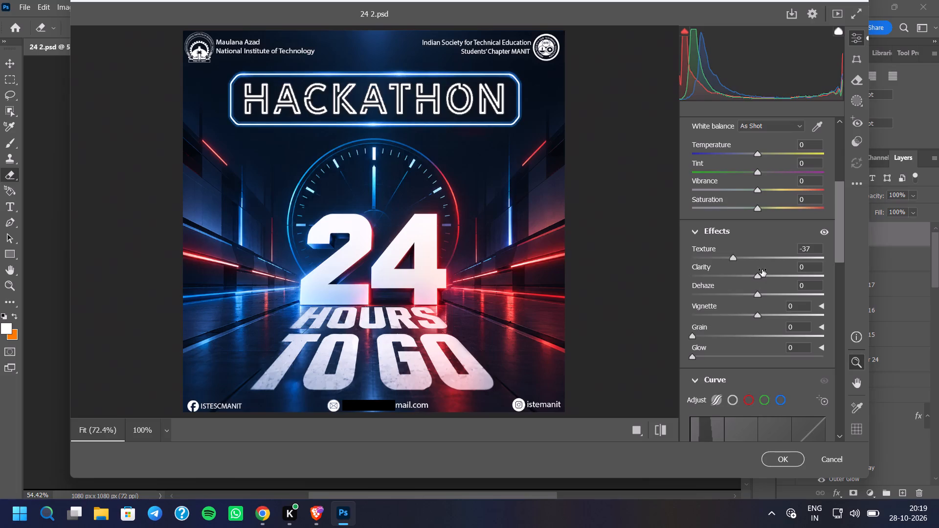
Set the Camera Raw Clarity effect to -7 and apply the filter to the stamped layer.
{"action": "left_click_drag", "start_coordinate": [761, 276], "coordinate": [765, 276]}
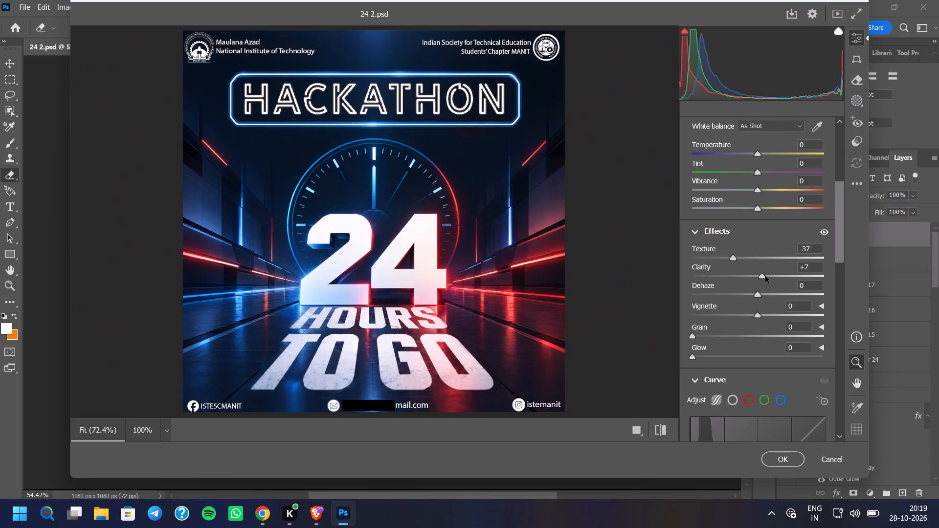
{"action": "left_click_drag", "start_coordinate": [765, 276], "coordinate": [757, 278]}
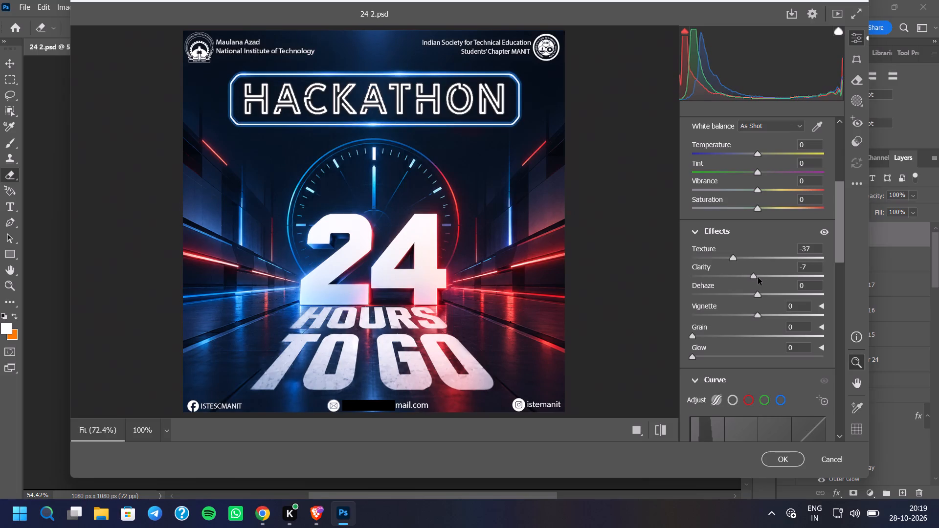
{"action": "left_click", "coordinate": [778, 463]}
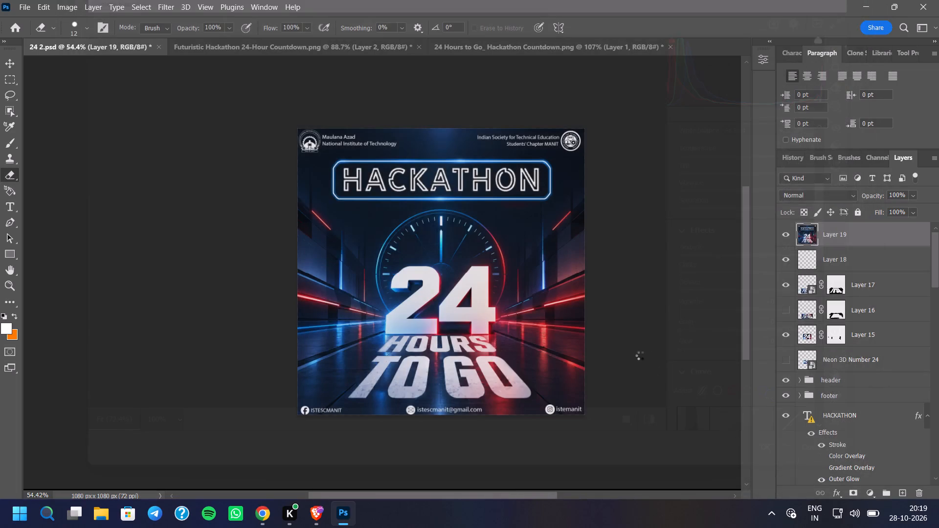
Toggle Layer 19's visibility off and on twice to compare the poster before and after the Camera Raw grading.
{"action": "scroll", "coordinate": [599, 330], "scroll_direction": "up", "scroll_amount": 3}
{"action": "scroll", "coordinate": [559, 361], "scroll_direction": "down", "scroll_amount": 3}
{"action": "scroll", "coordinate": [533, 315], "scroll_direction": "up", "scroll_amount": 3}
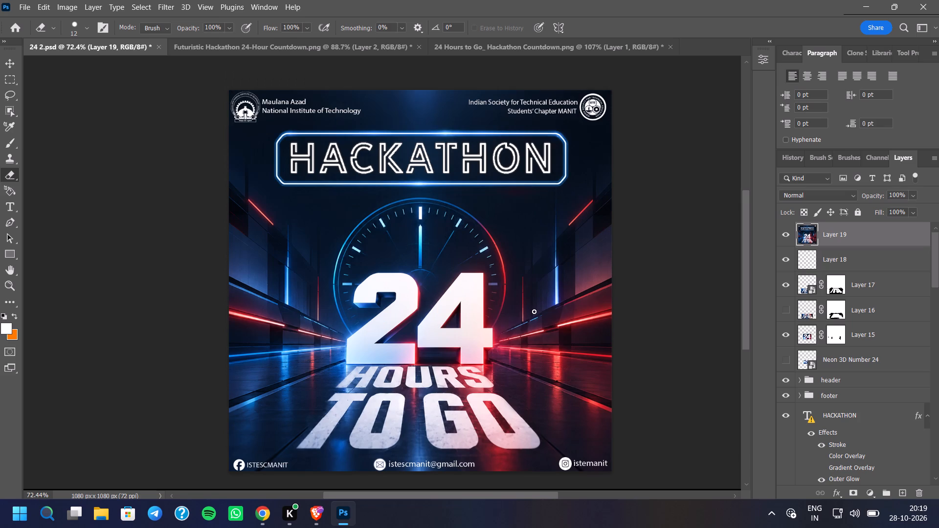
{"action": "left_click", "coordinate": [784, 241]}
{"action": "left_click", "coordinate": [786, 241]}
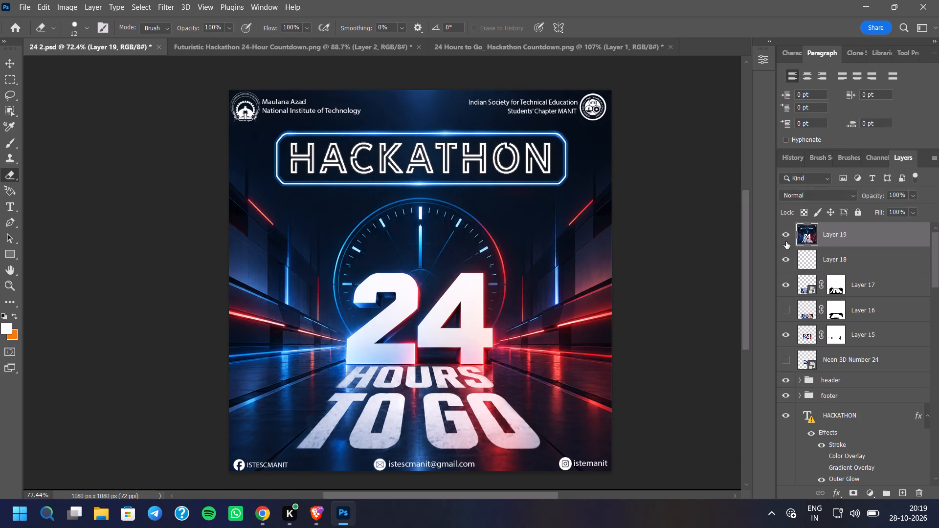
{"action": "left_click", "coordinate": [786, 242]}
{"action": "left_click", "coordinate": [786, 242]}
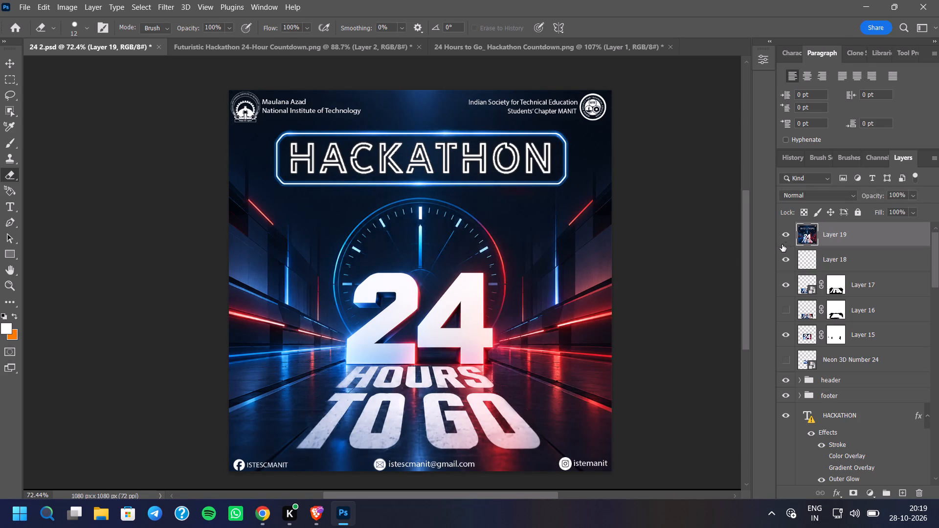
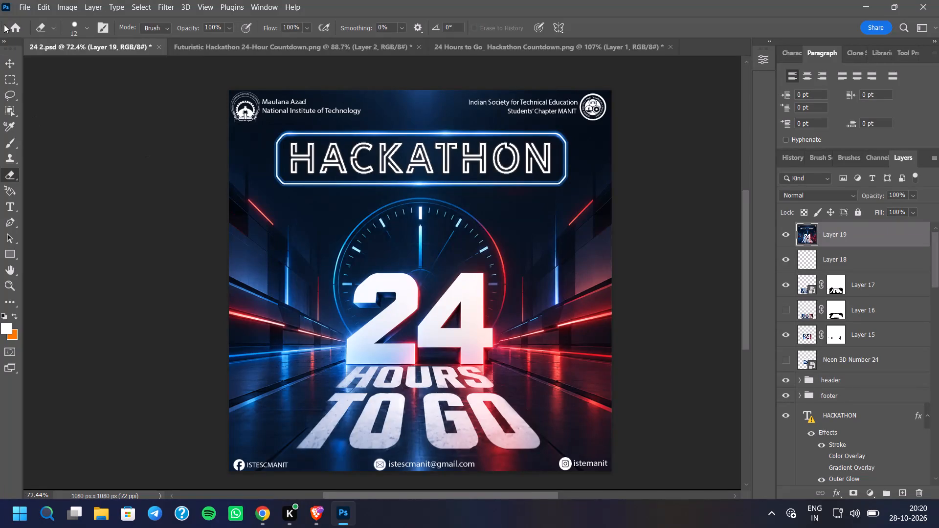
Export the finished poster as a PNG named "24 3" in the ISTE hackathon folder.
{"action": "left_click", "coordinate": [26, 4]}
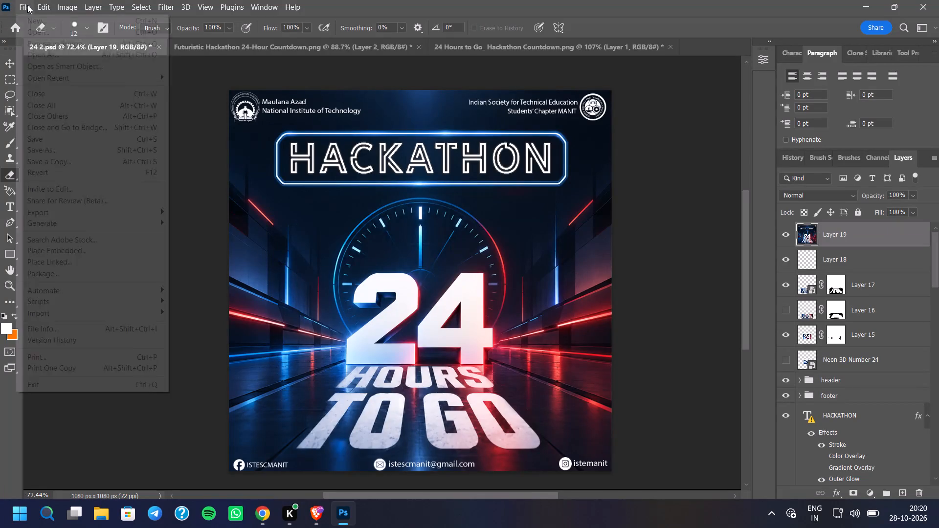
{"action": "left_click", "coordinate": [186, 211]}
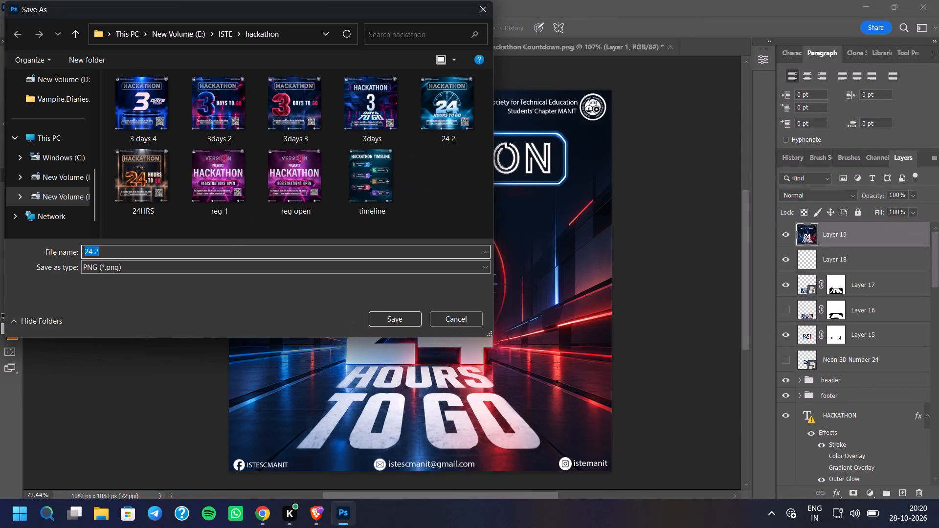
{"action": "left_click", "coordinate": [225, 251]}
{"action": "key", "text": "BackSpace"}
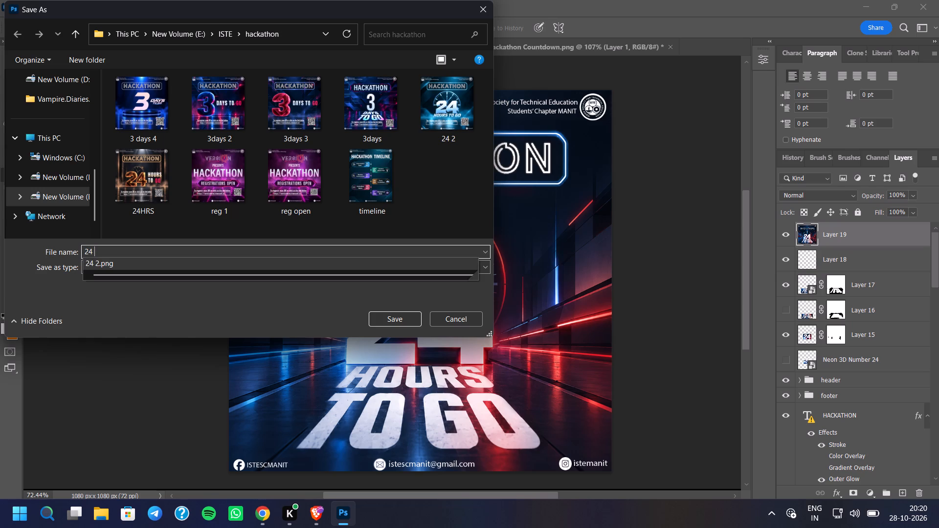
{"action": "key", "text": "3"}
{"action": "key", "text": "Return"}
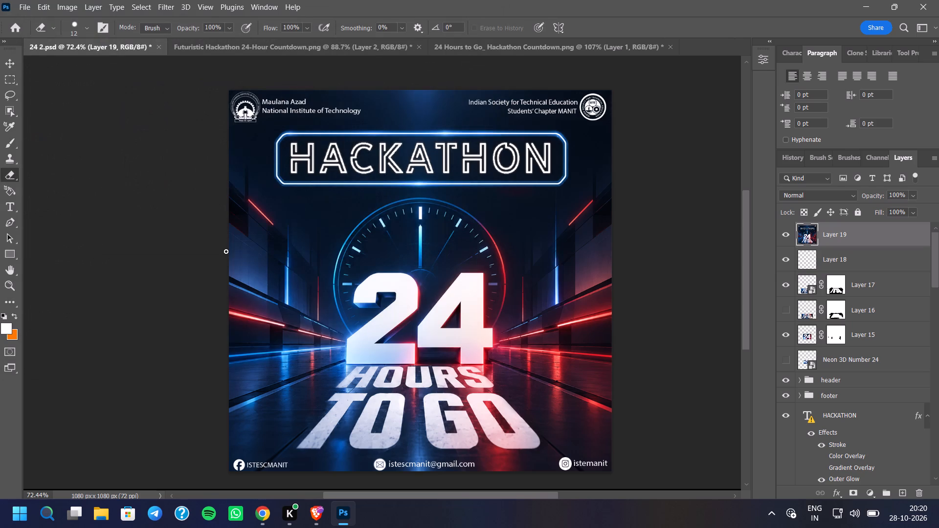
Save the layered poster document 24 2.psd.
{"action": "left_click", "coordinate": [20, 5]}
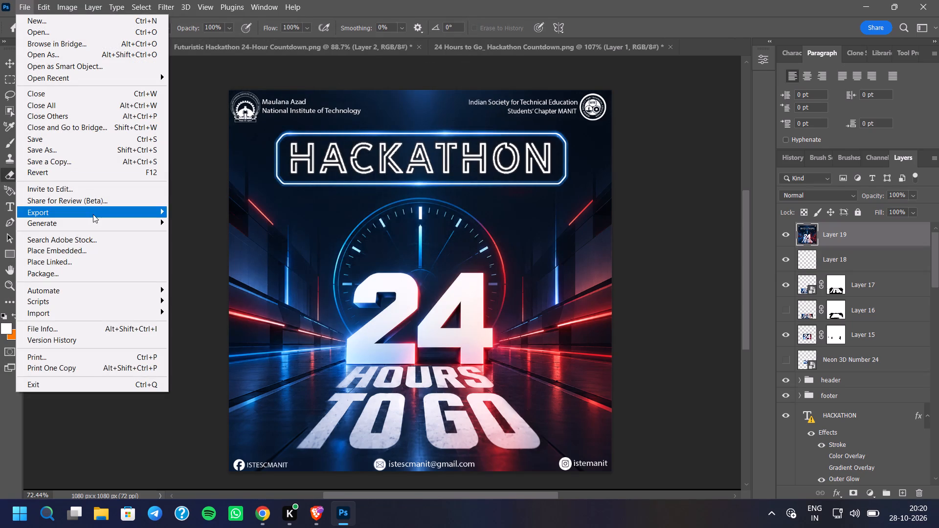
{"action": "left_click", "coordinate": [90, 144]}
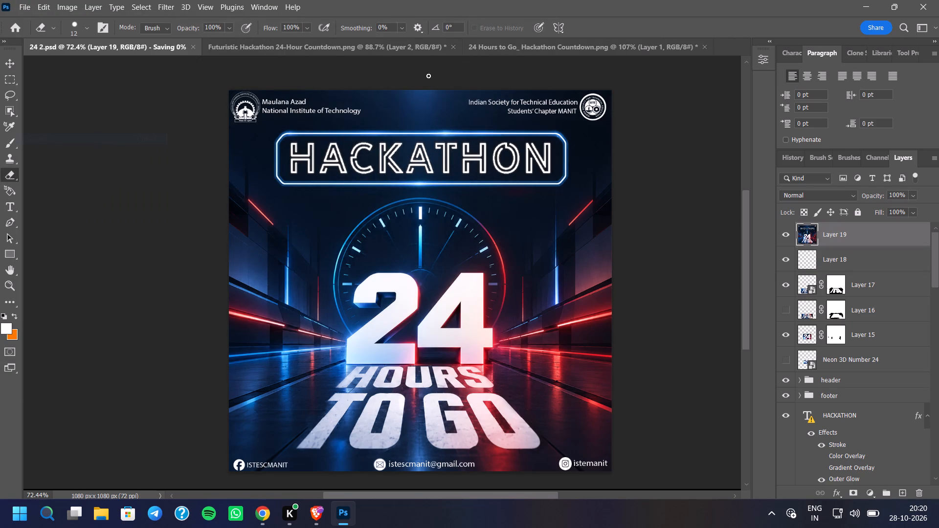
Quit Photoshop, discarding the unsaved changes in the two open Hackathon countdown PNG documents.
{"action": "left_click", "coordinate": [932, 0]}
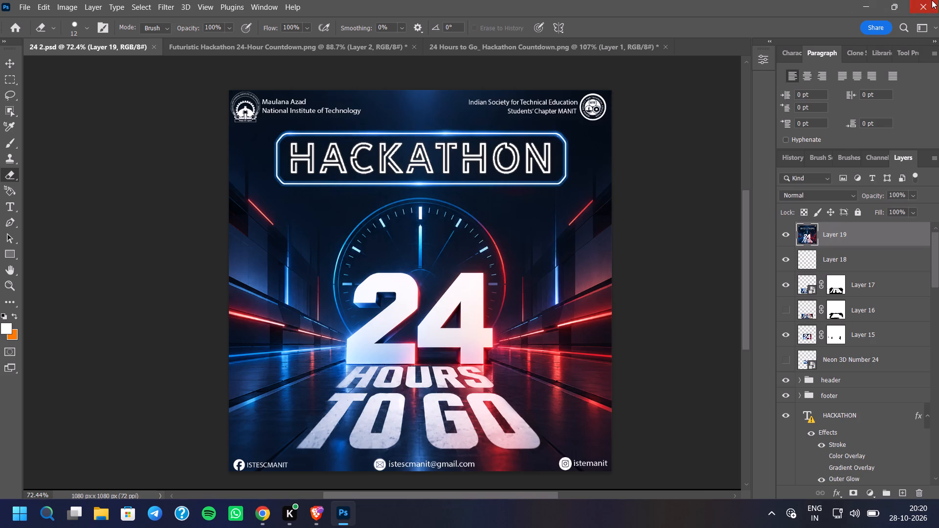
{"action": "left_click", "coordinate": [496, 198]}
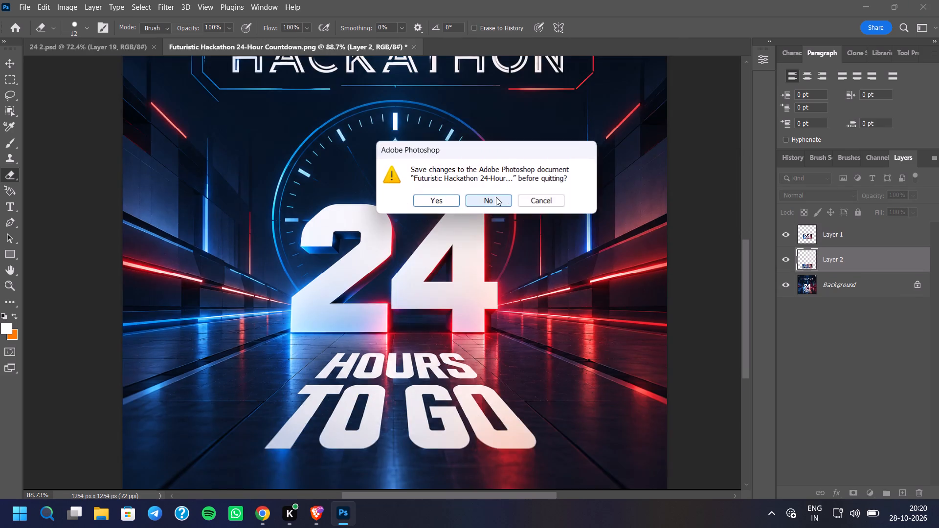
{"action": "left_click", "coordinate": [496, 197]}
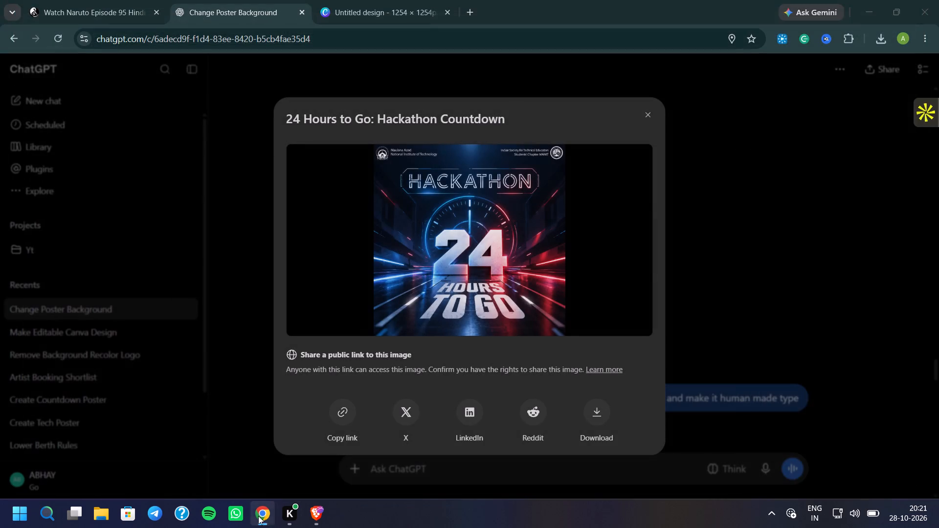